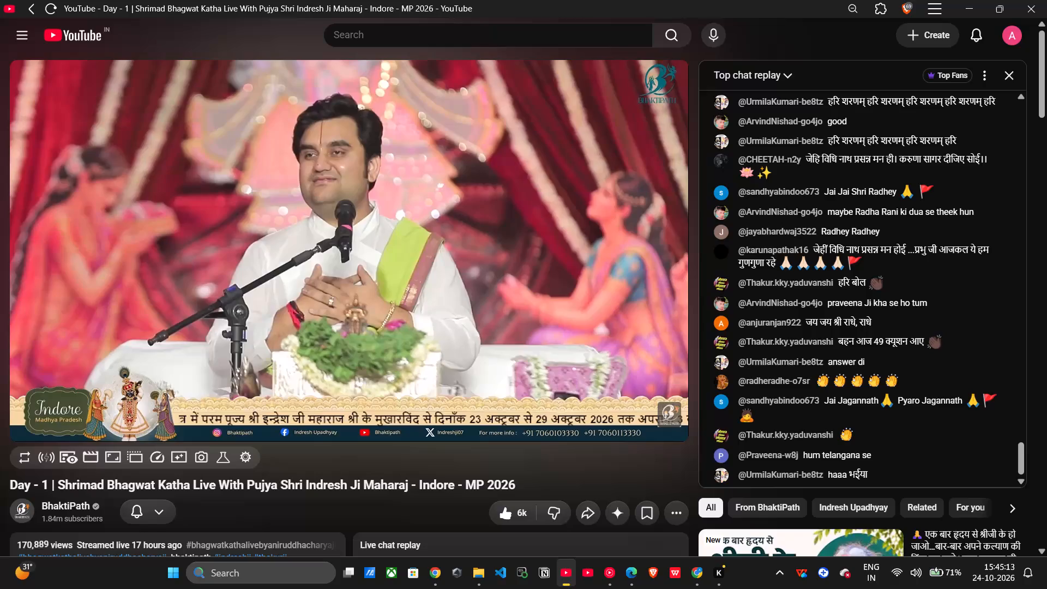
Play a short stretch of the Shrimad Bhagwat Katha Day 1 video and pause it.
click(392, 200)
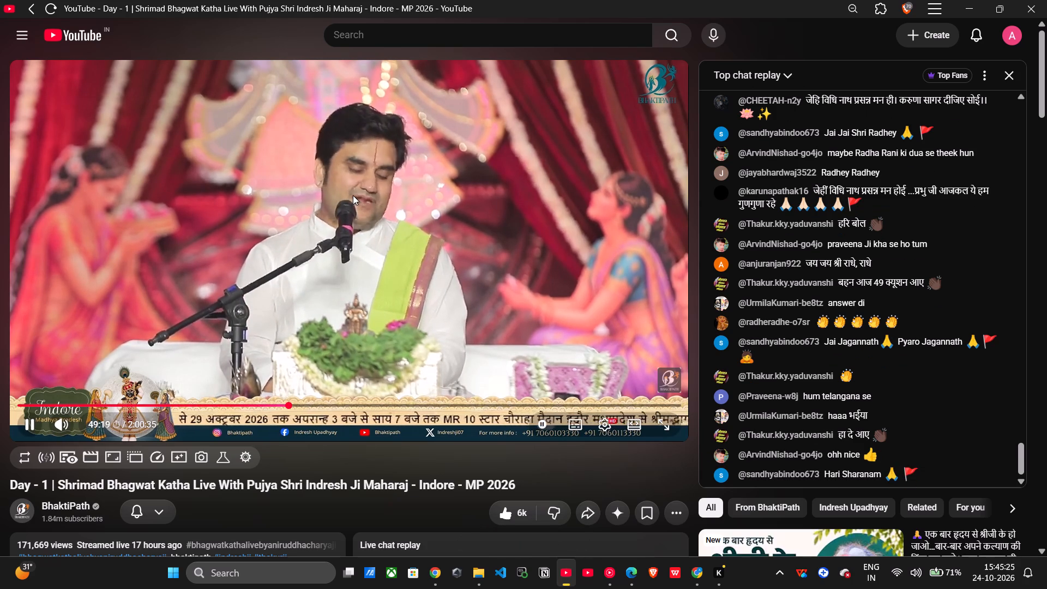
click(467, 212)
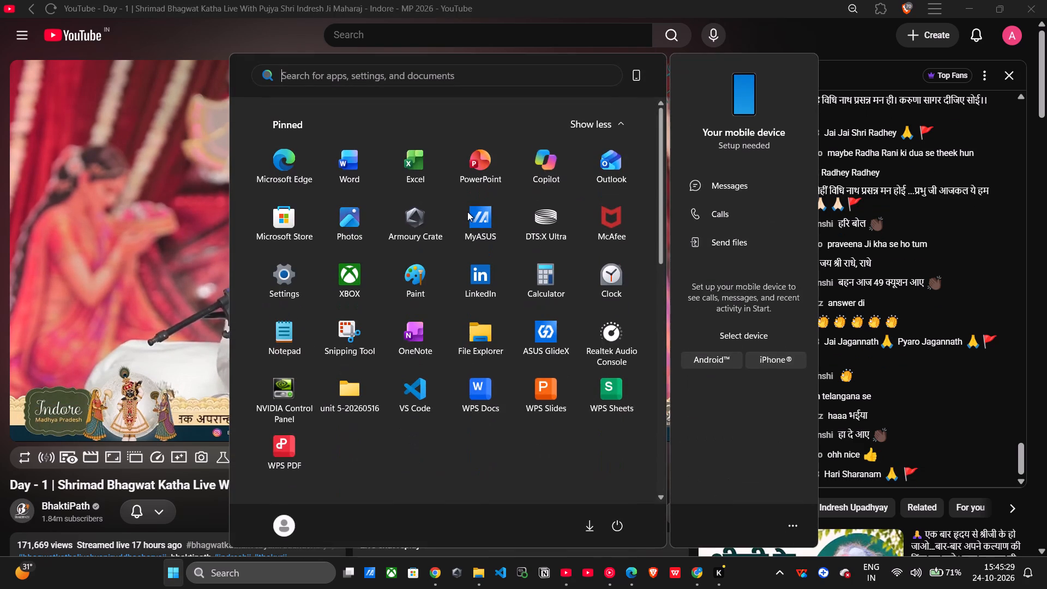
Launch CapCut.
text(capcut)
key(Return)
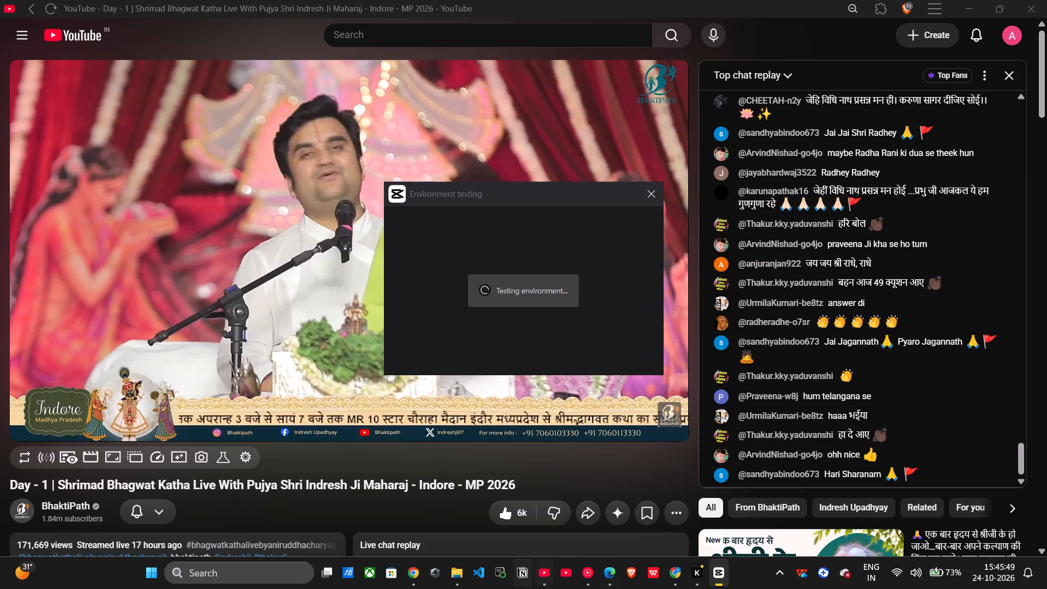
Switch to Chrome and open a new window with the Harivanshi profile.
click(417, 569)
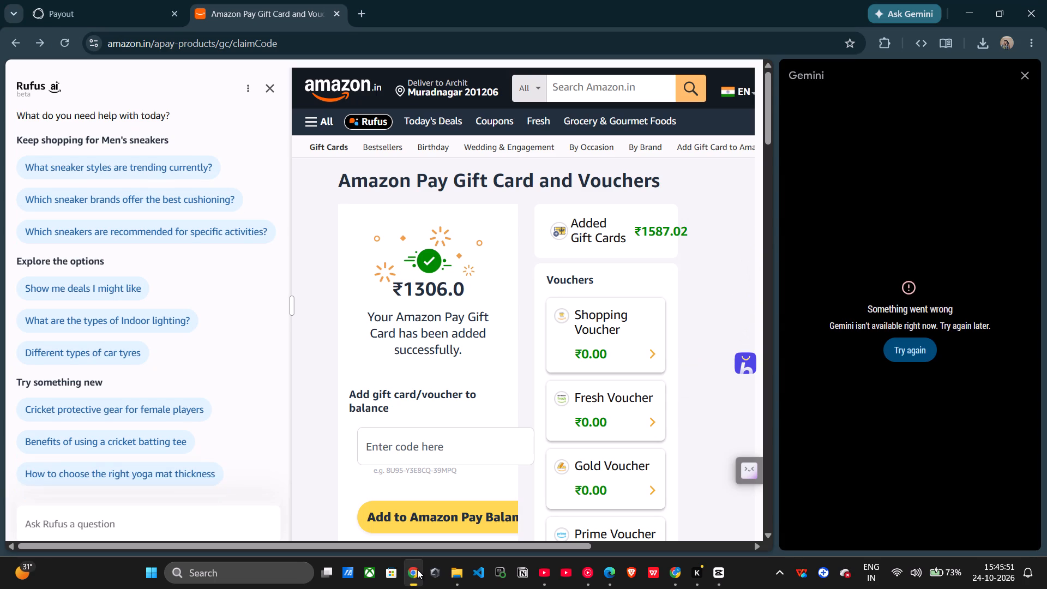
right_click(417, 569)
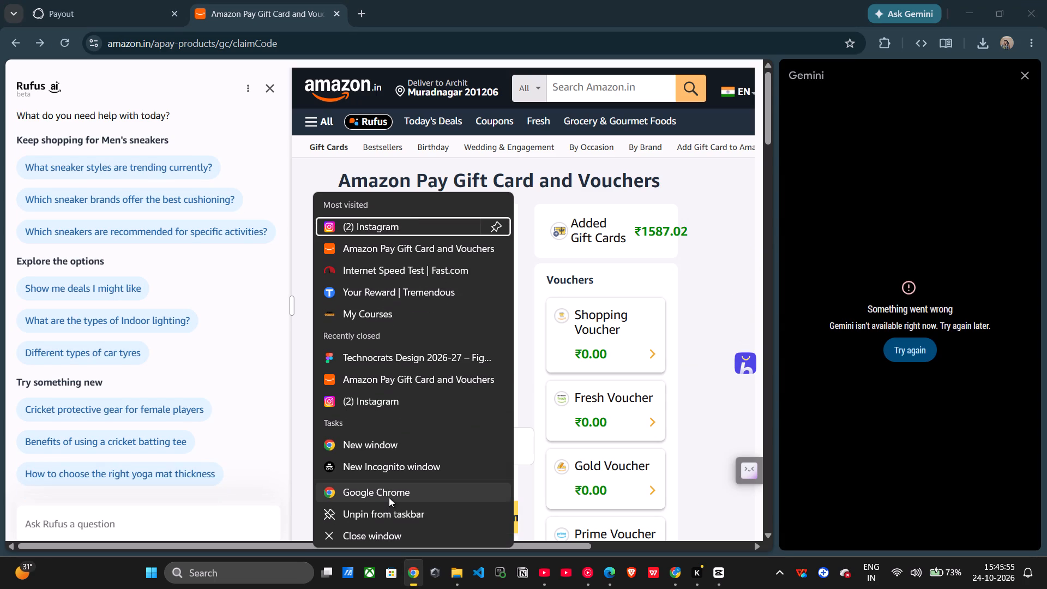
click(389, 497)
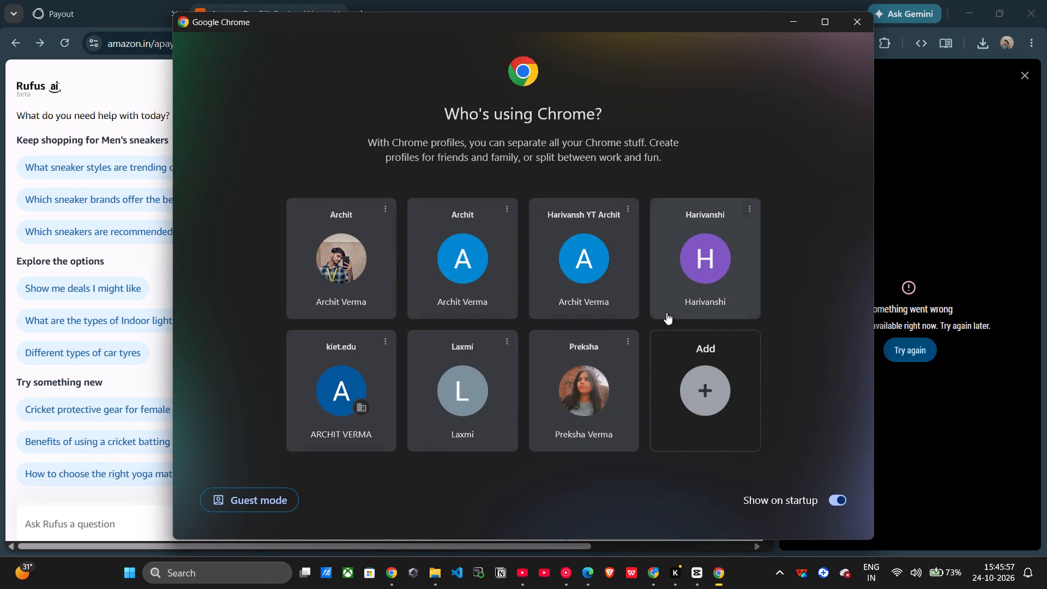
click(703, 303)
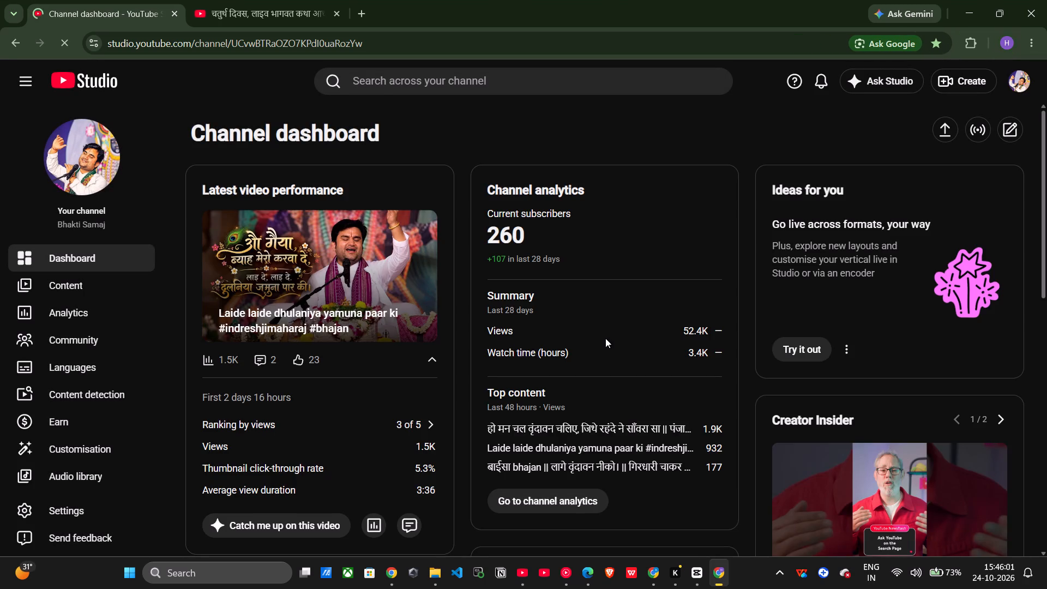
Reload the YouTube Studio channel dashboard and close the other YouTube tab.
click(70, 51)
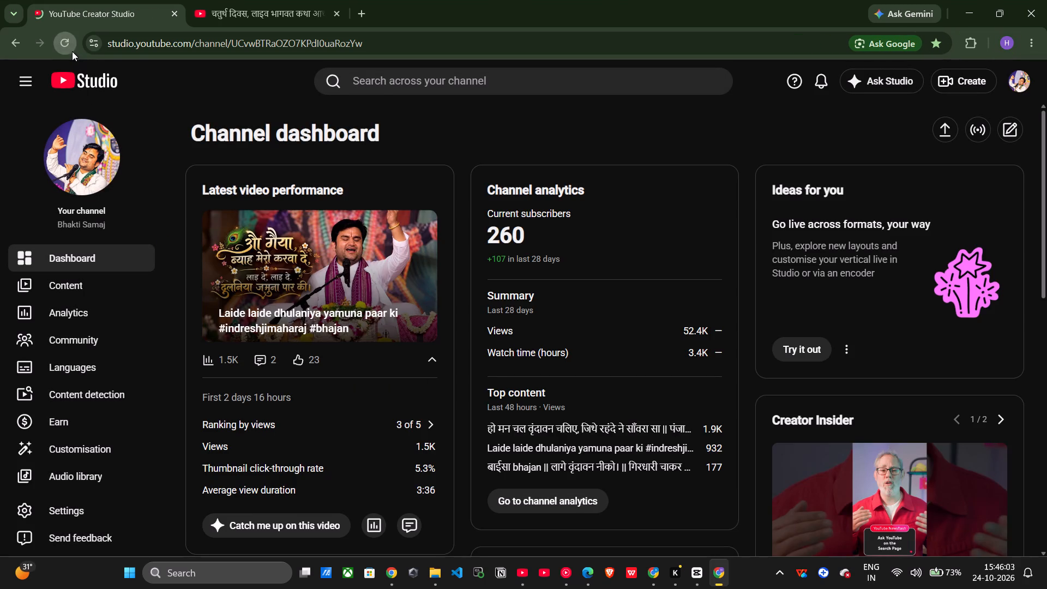
click(336, 16)
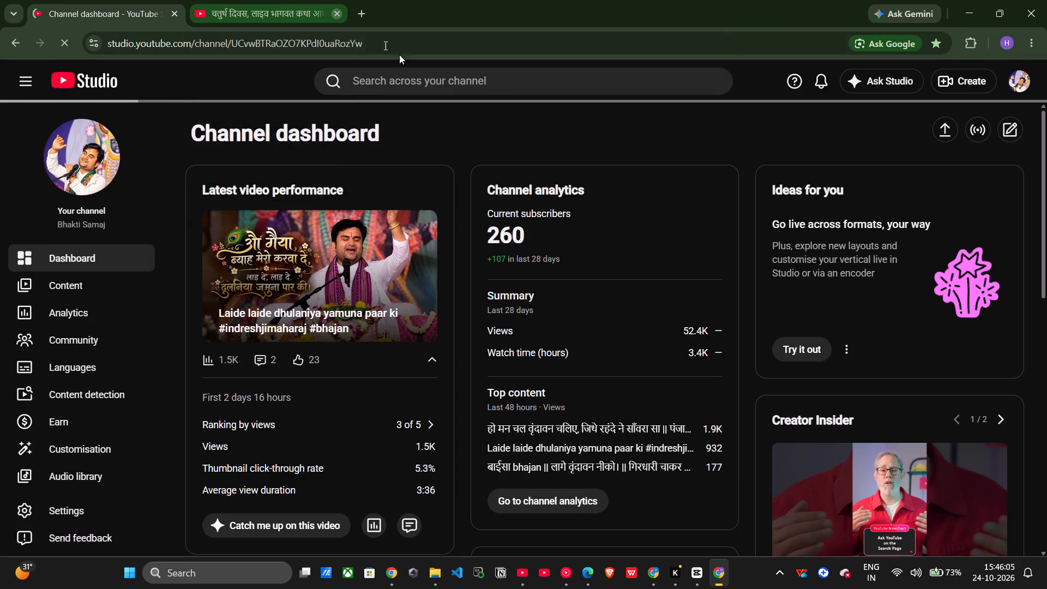
Examine the channel dashboard's analytics, published videos and recent subscribers.
scroll(636, 441, down, 1)
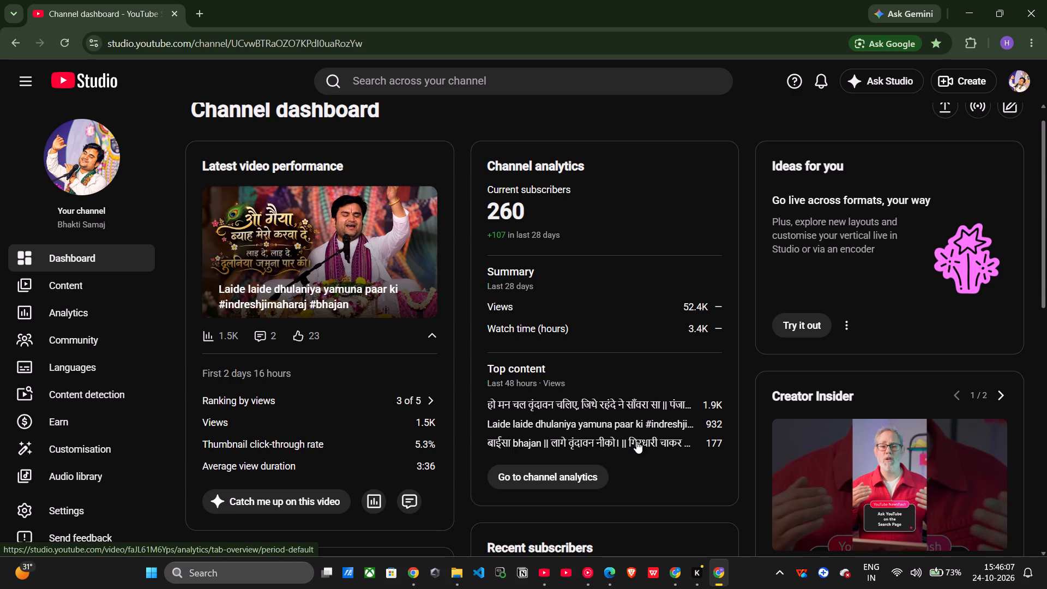
scroll(636, 441, down, 3)
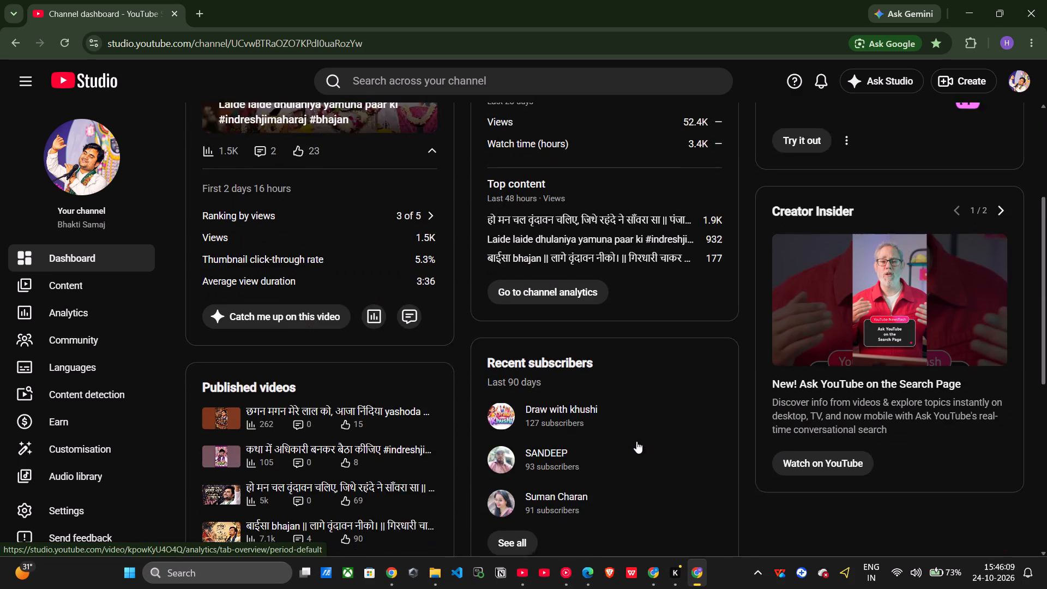
scroll(636, 441, up, 3)
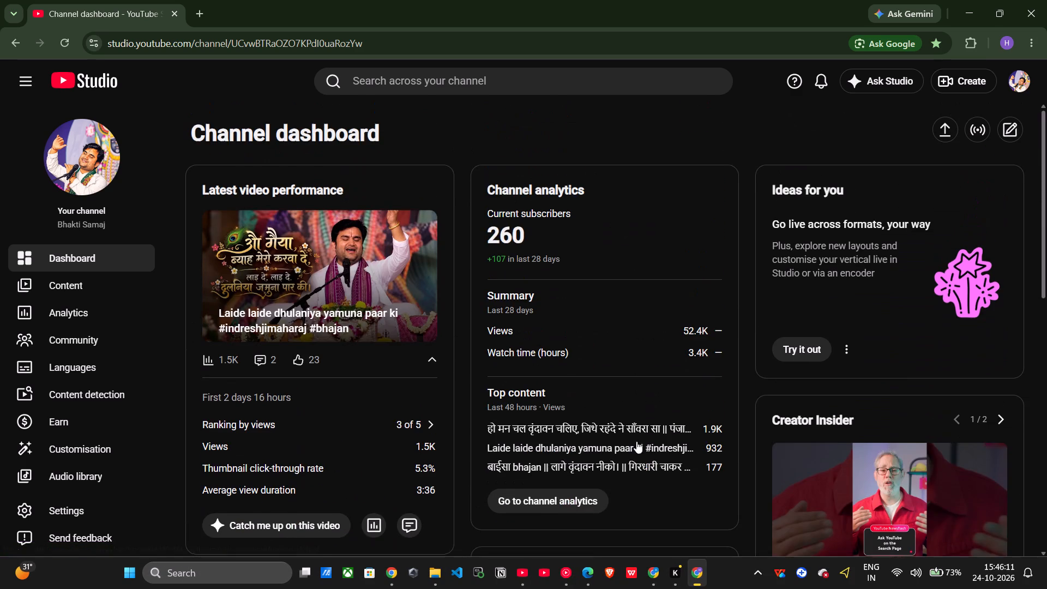
click(531, 356)
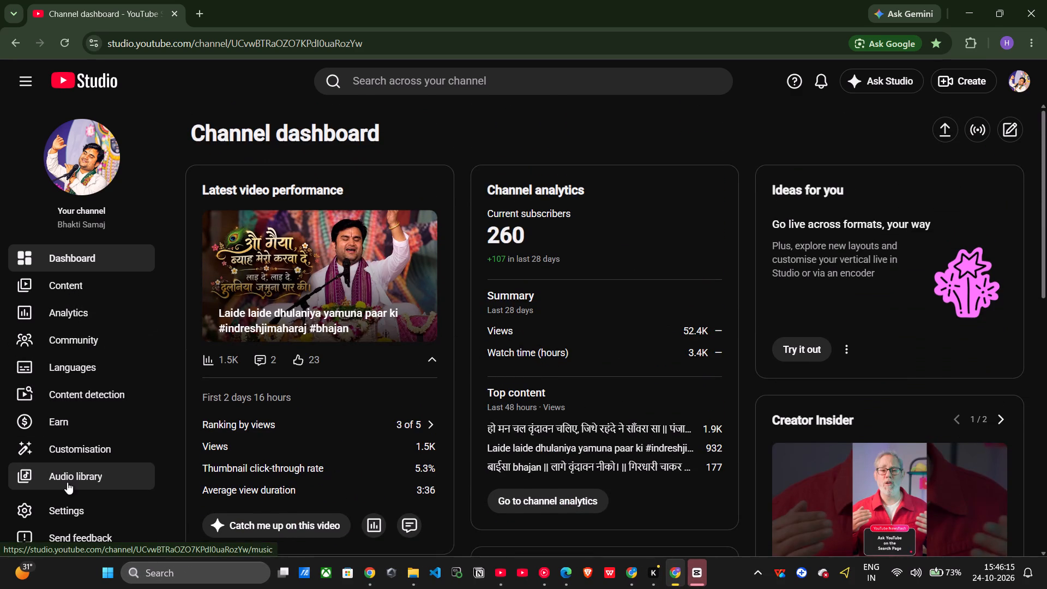
Open the channel's Earn page and examine the monetisation eligibility progress.
click(80, 435)
click(92, 421)
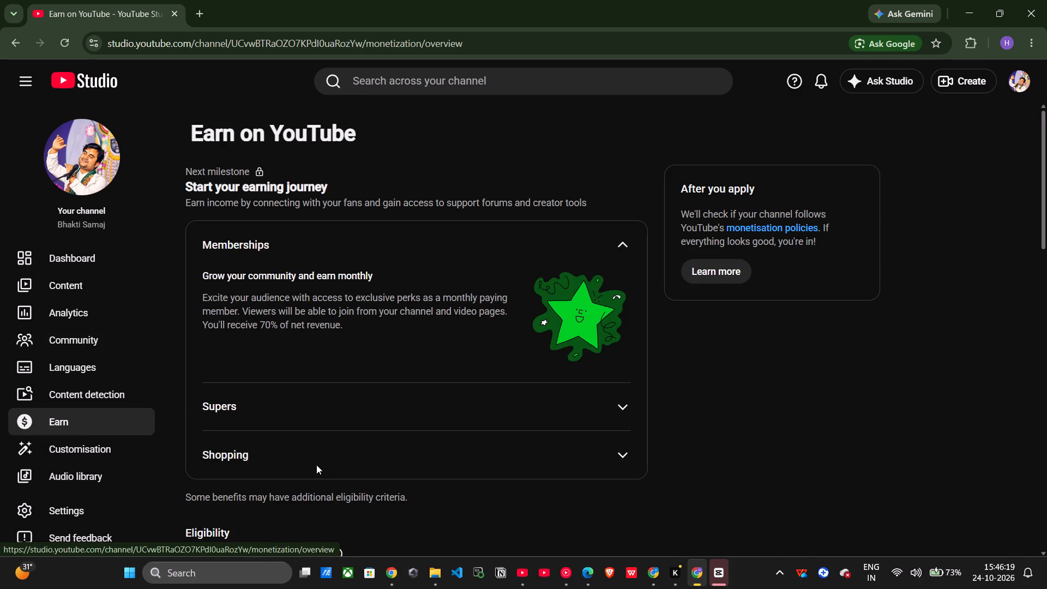
scroll(319, 468, down, 3)
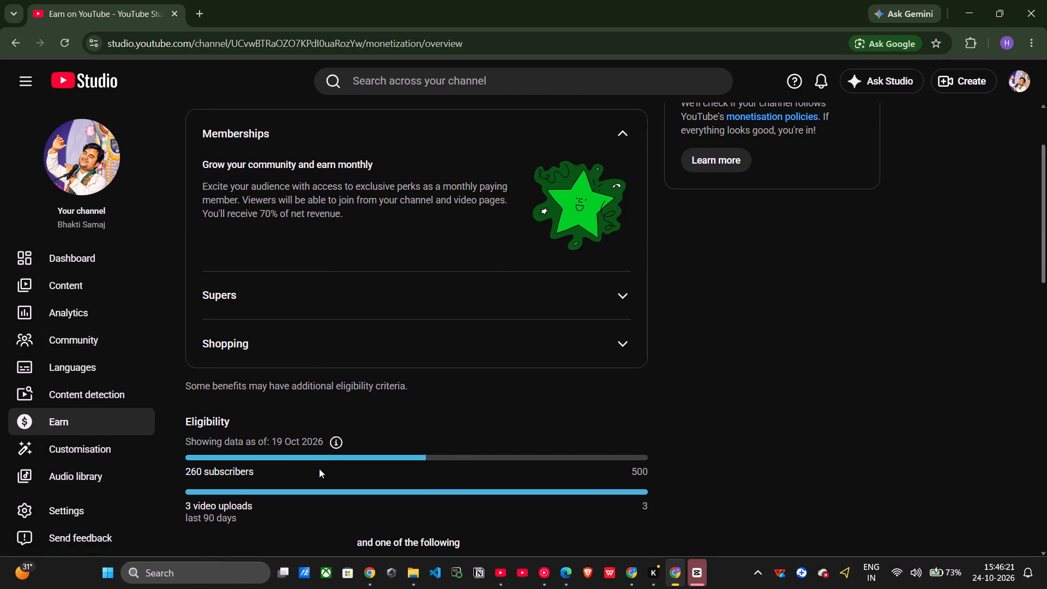
scroll(319, 468, down, 1)
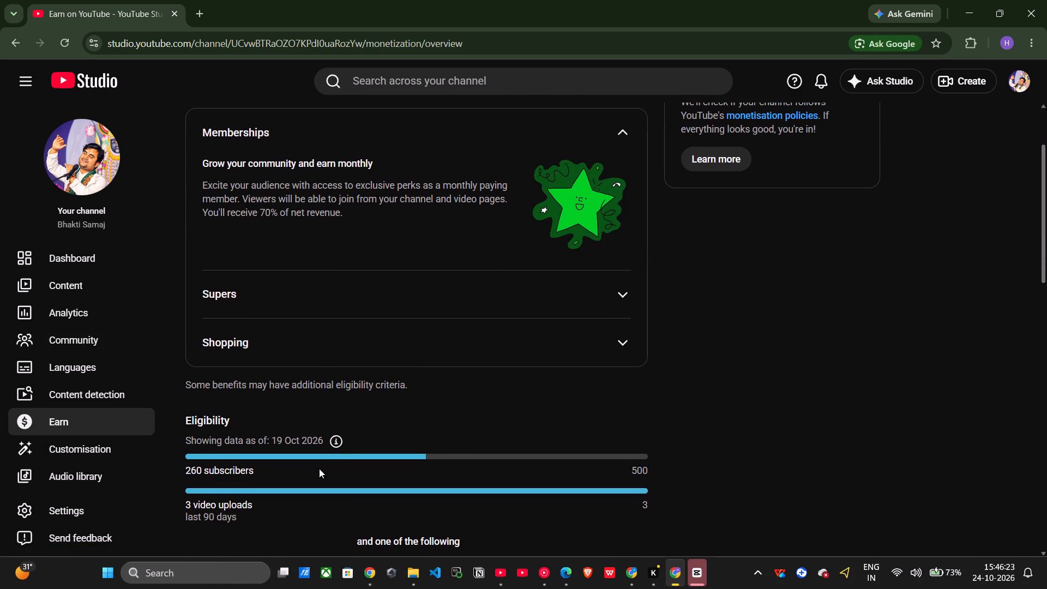
scroll(319, 468, down, 5)
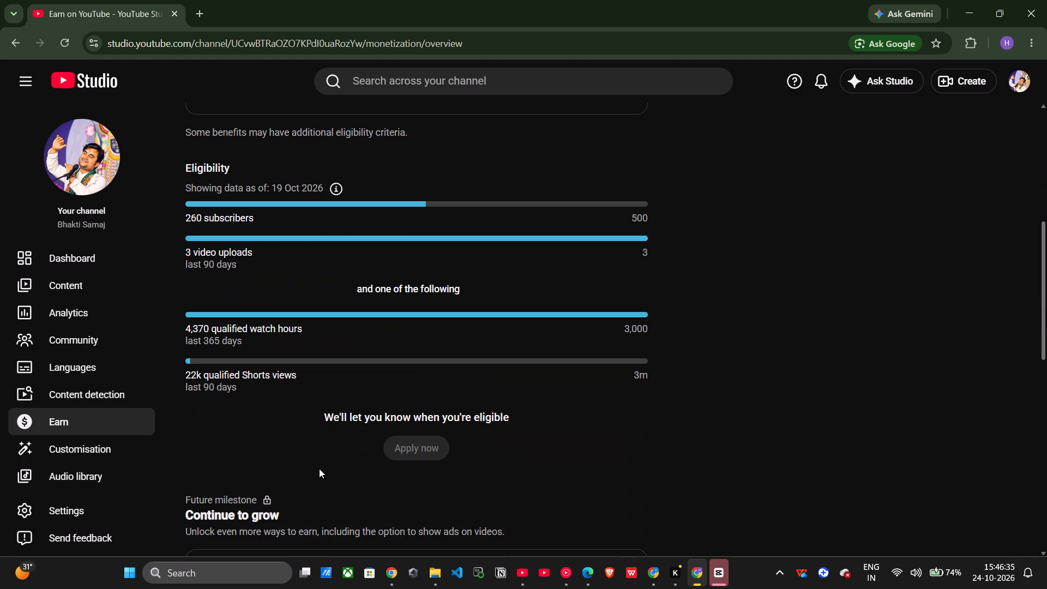
scroll(319, 468, up, 7)
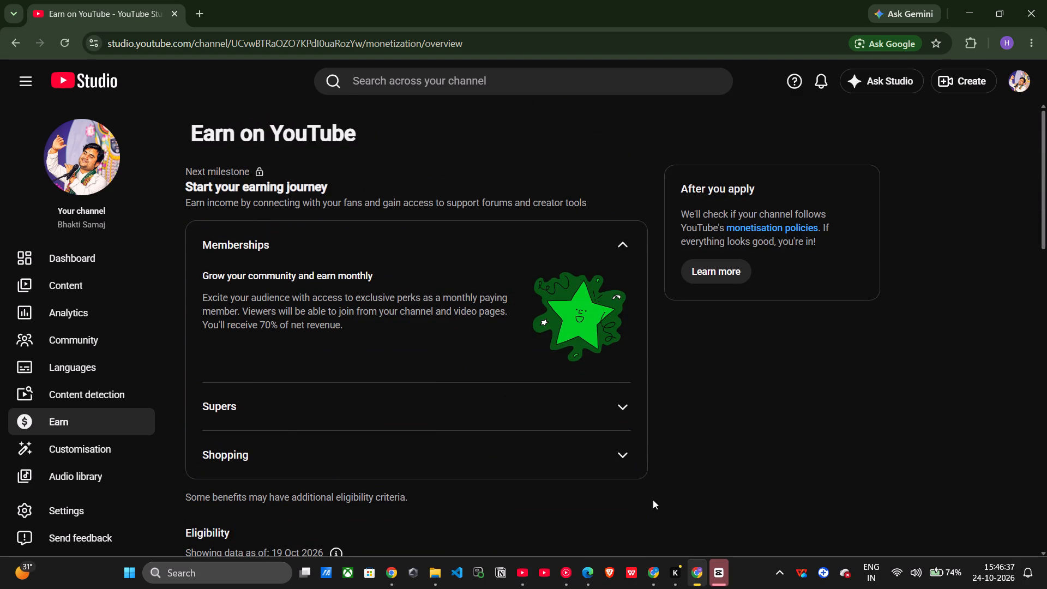
Switch to CapCut and create a new project.
click(715, 576)
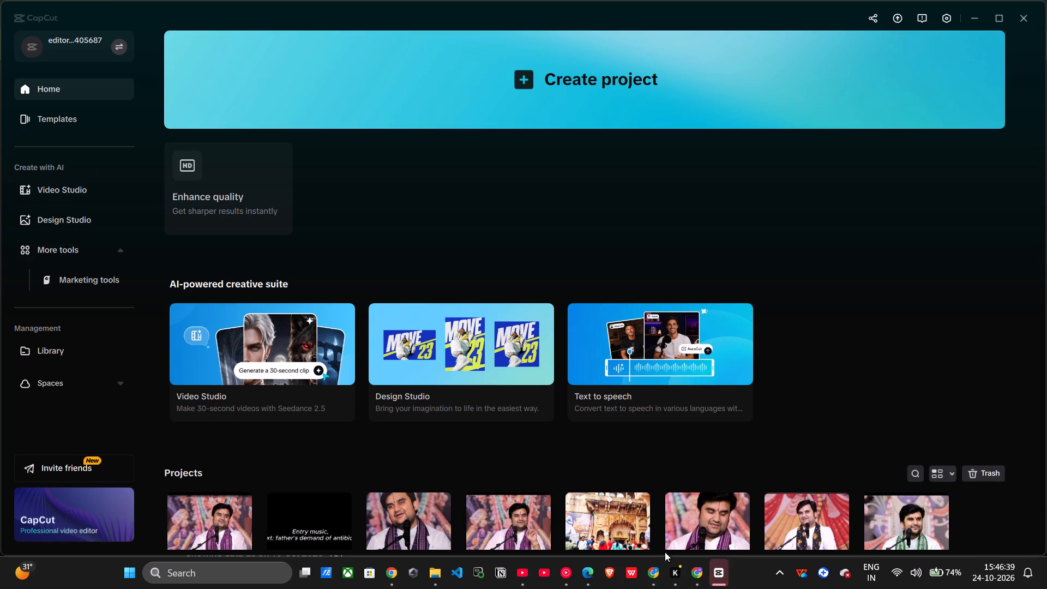
click(579, 106)
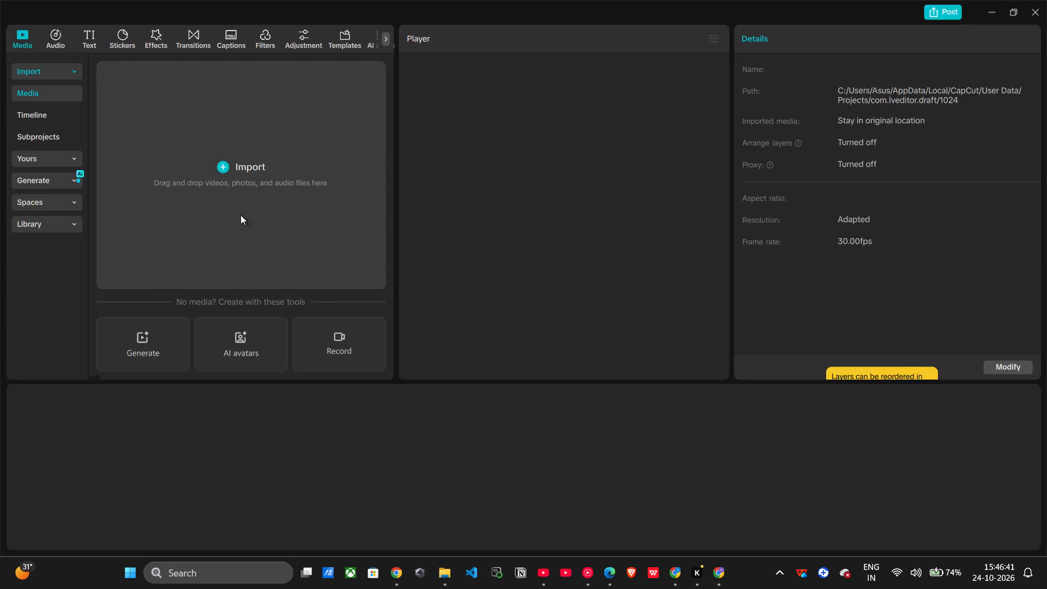
click(167, 164)
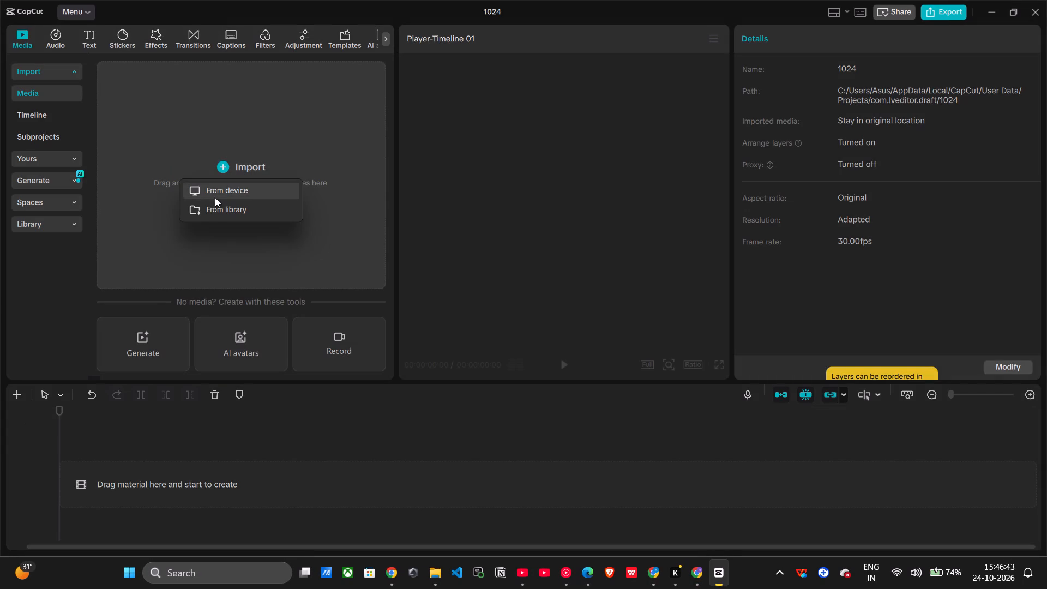
click(219, 198)
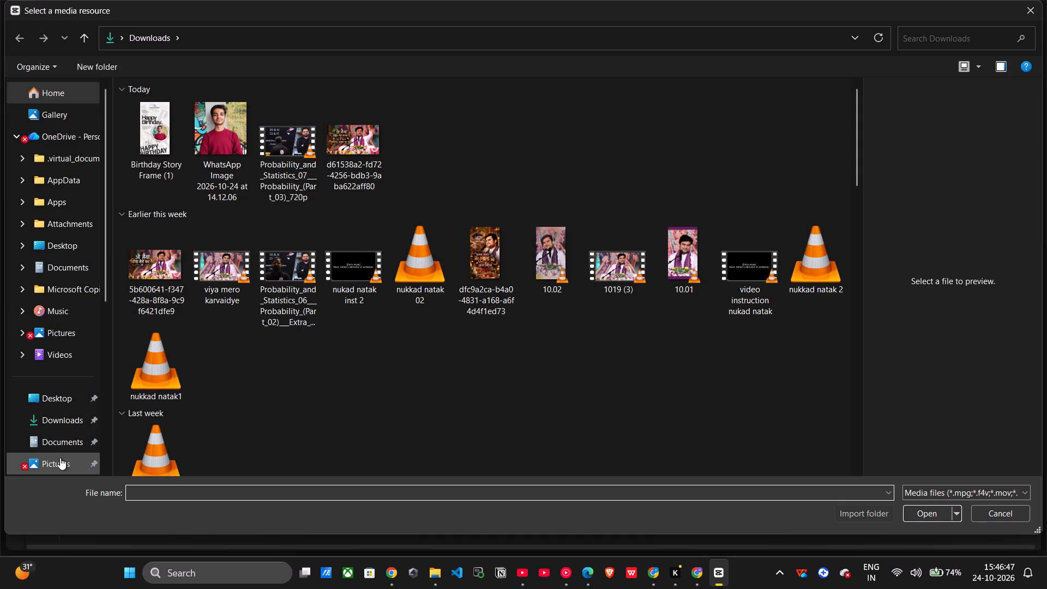
scroll(60, 458, down, 1)
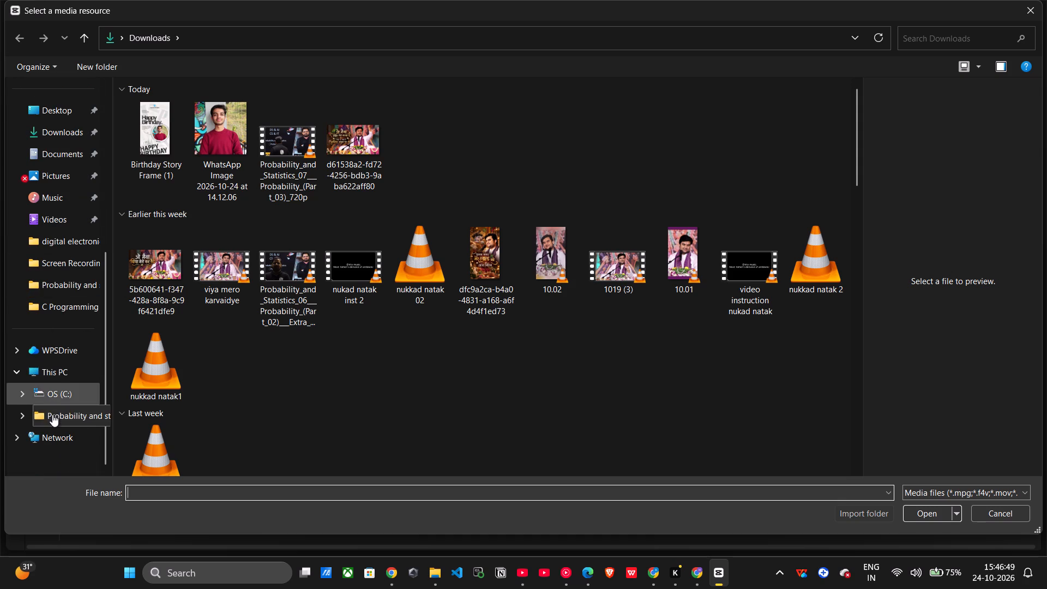
click(52, 415)
scroll(12, 172, up, 4)
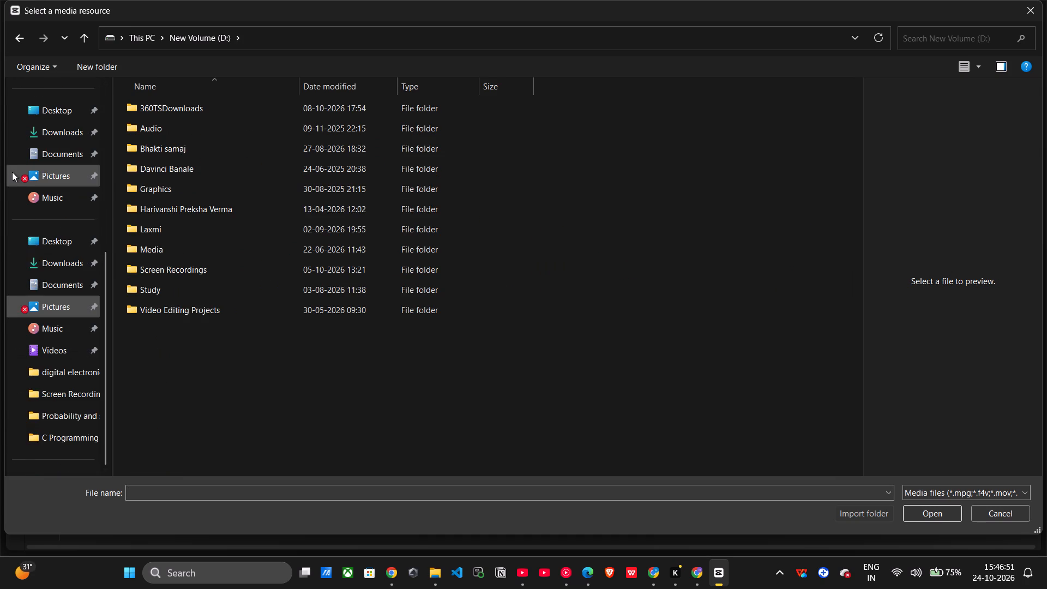
click(58, 352)
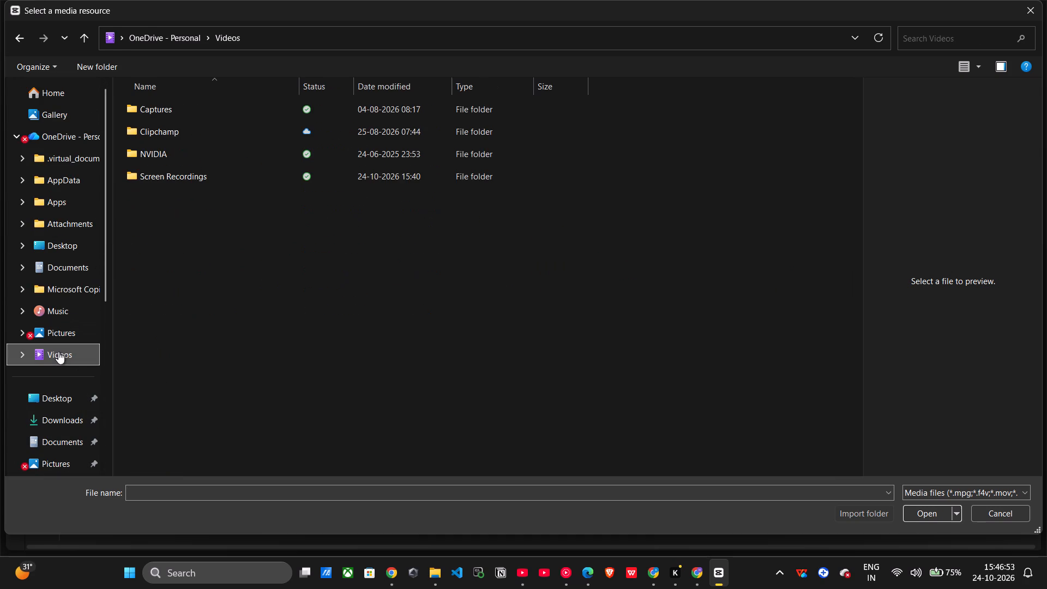
double_click(210, 181)
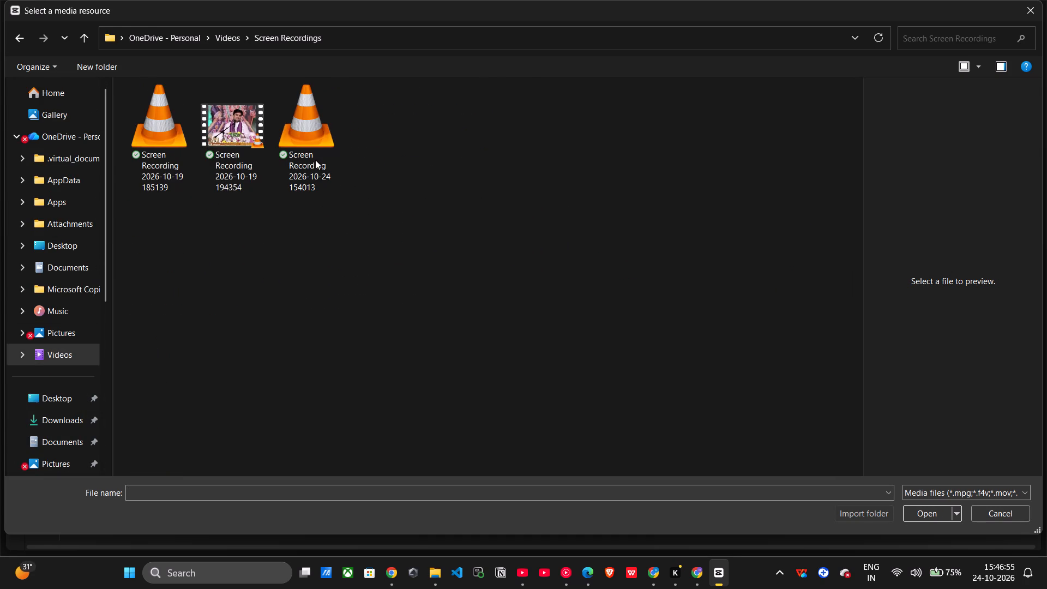
click(315, 160)
key(Return)
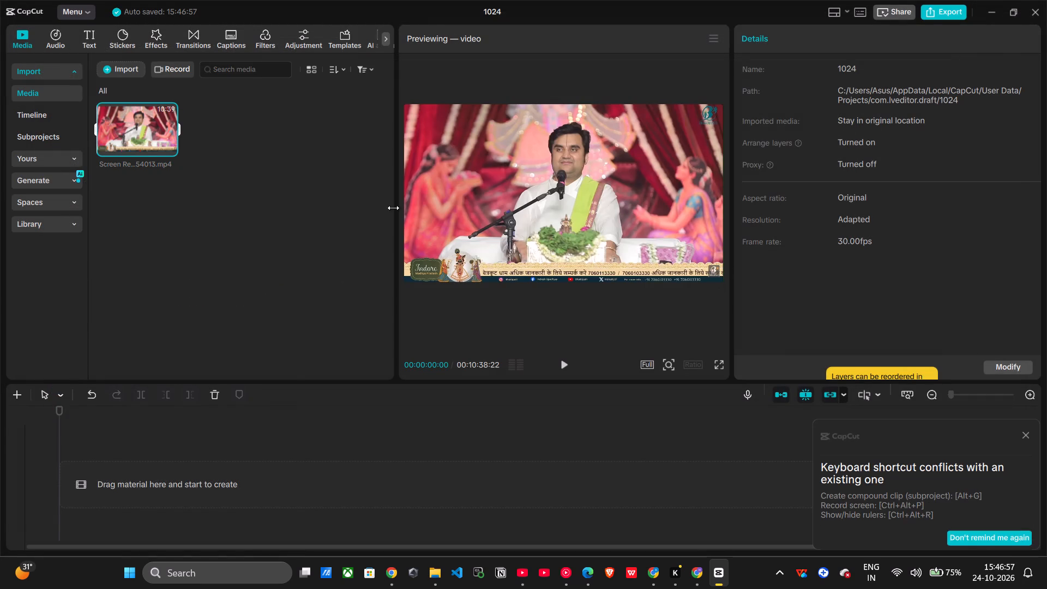
Place the imported screen recording at the start of the timeline, start playback and dismiss the shortcut conflict notice.
drag(153, 124, 159, 542)
key(space)
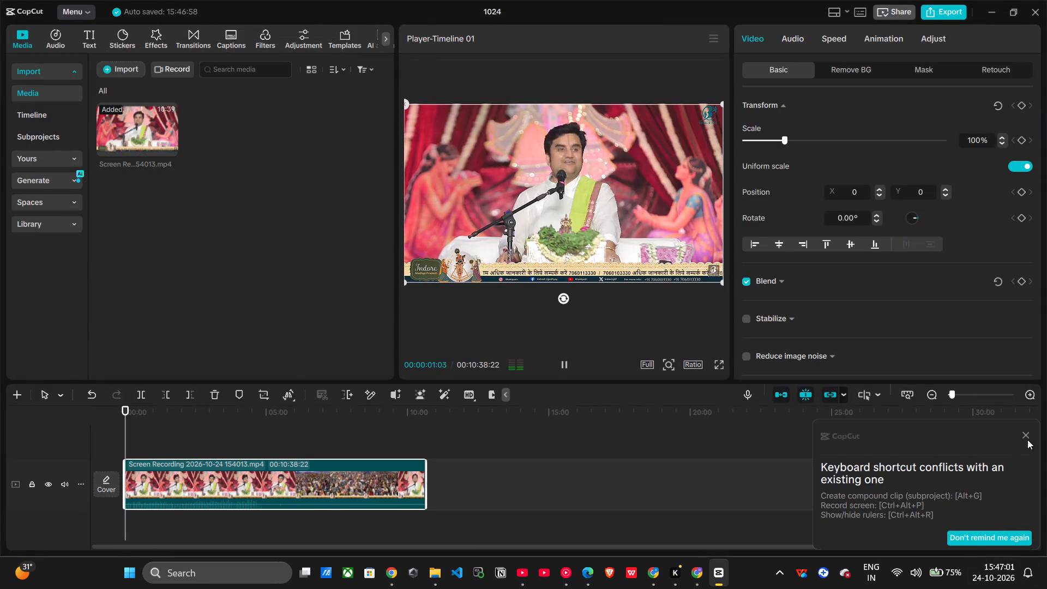
click(1028, 434)
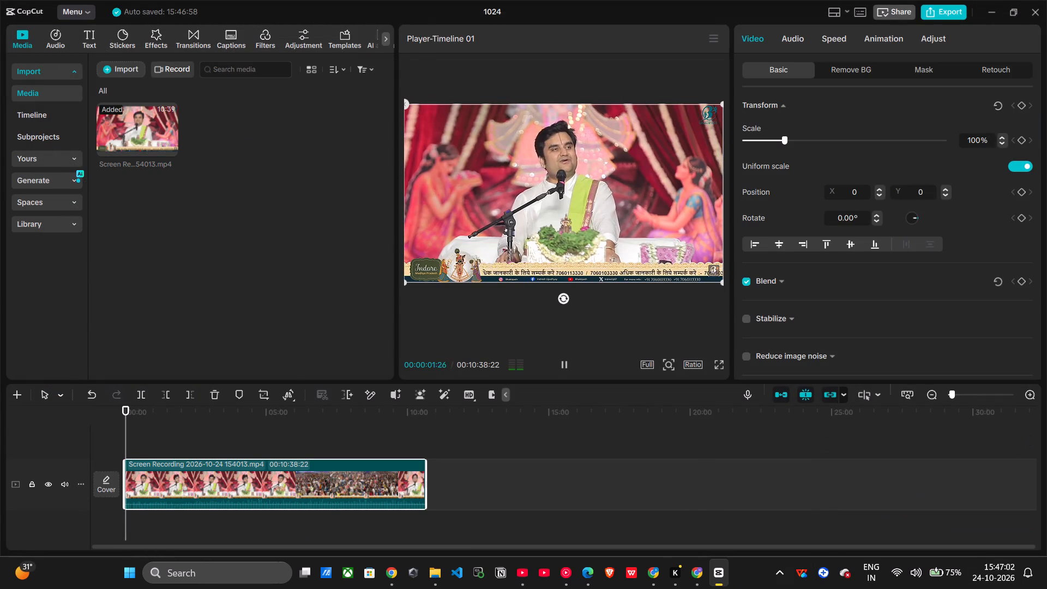
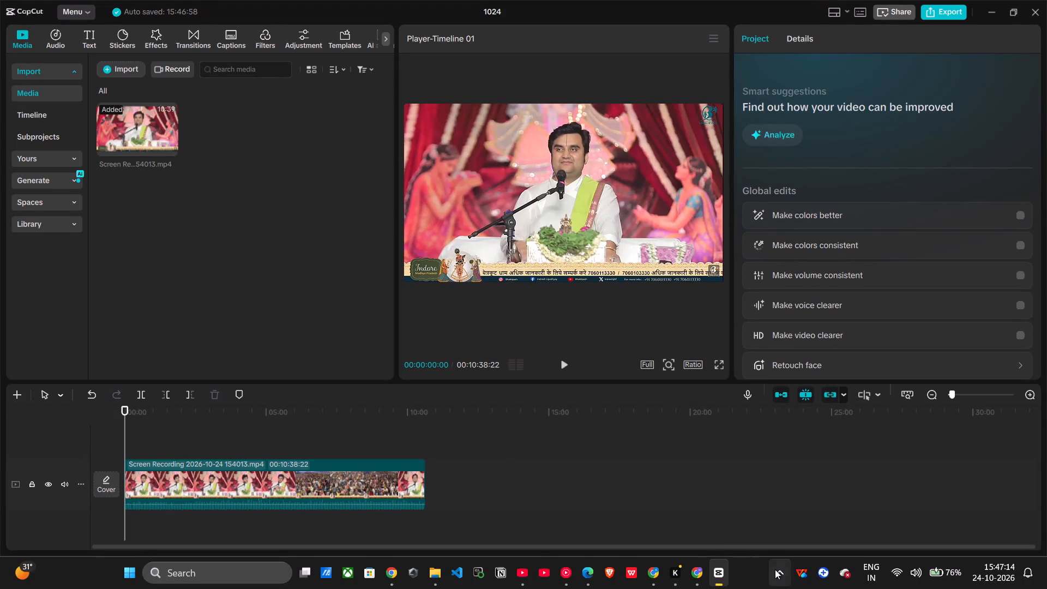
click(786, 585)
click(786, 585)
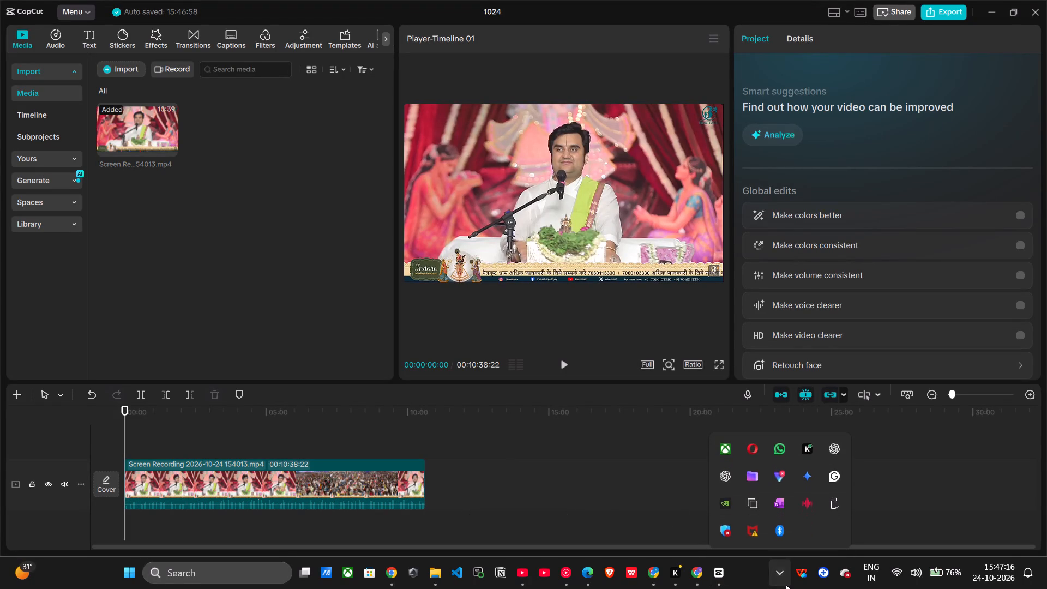
Play the screen recording from the start of the timeline to preview it.
key(space)
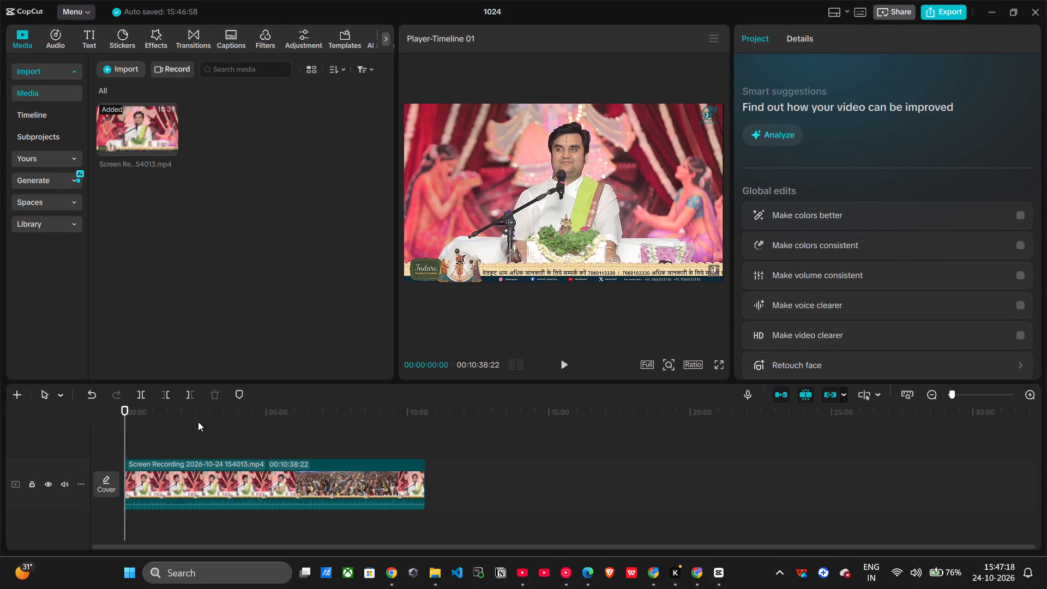
key(Up)
key(space)
click(563, 367)
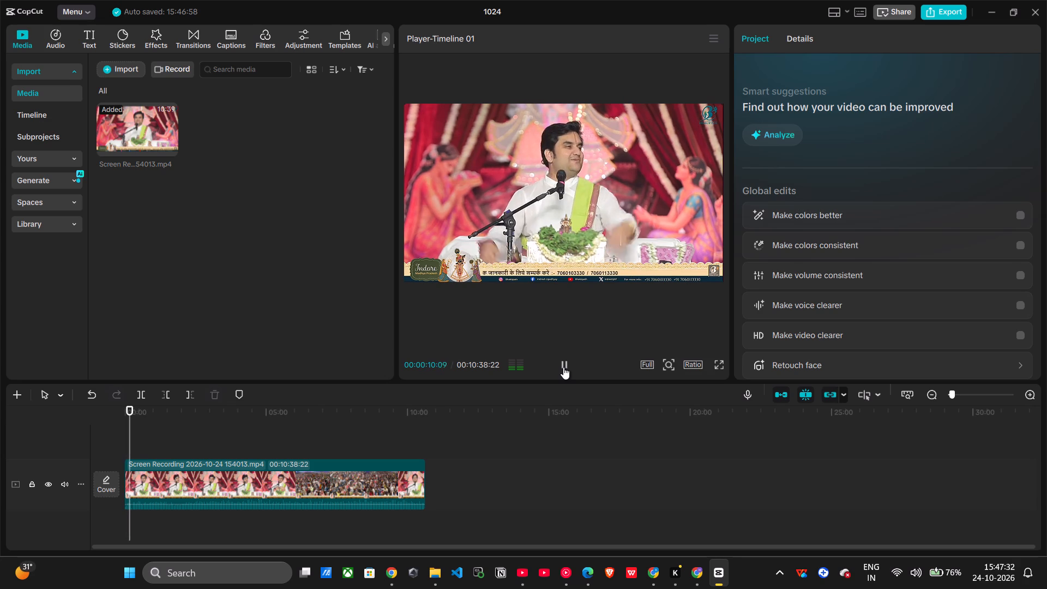
Enable the global edits Make colors better, Make volume consistent and Make voice clearer, and resume the preview playback.
click(1020, 217)
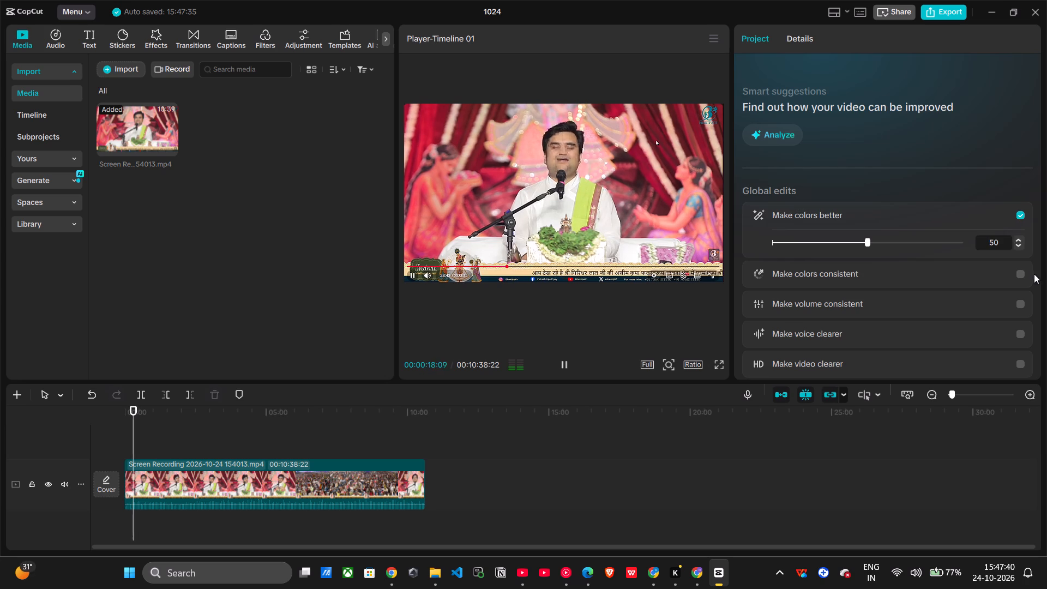
click(1023, 303)
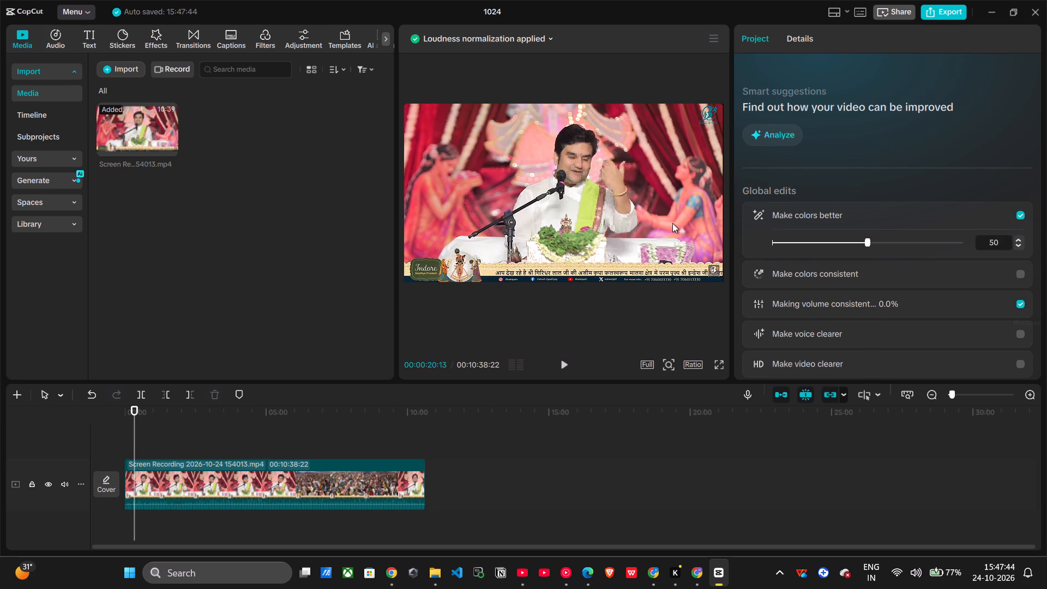
key(space)
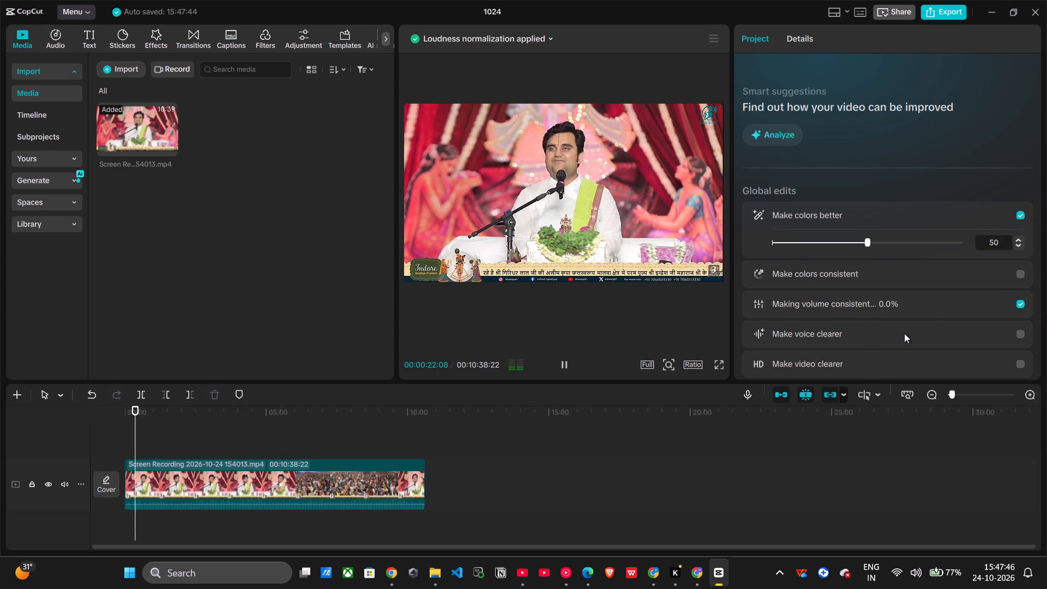
click(1017, 334)
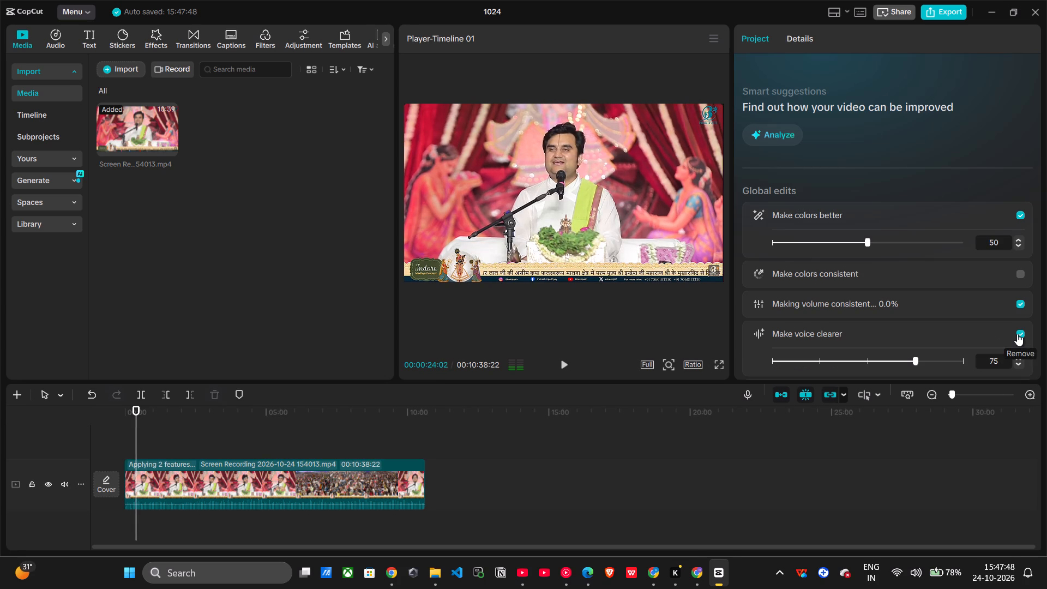
key(space)
scroll(881, 280, down, 1)
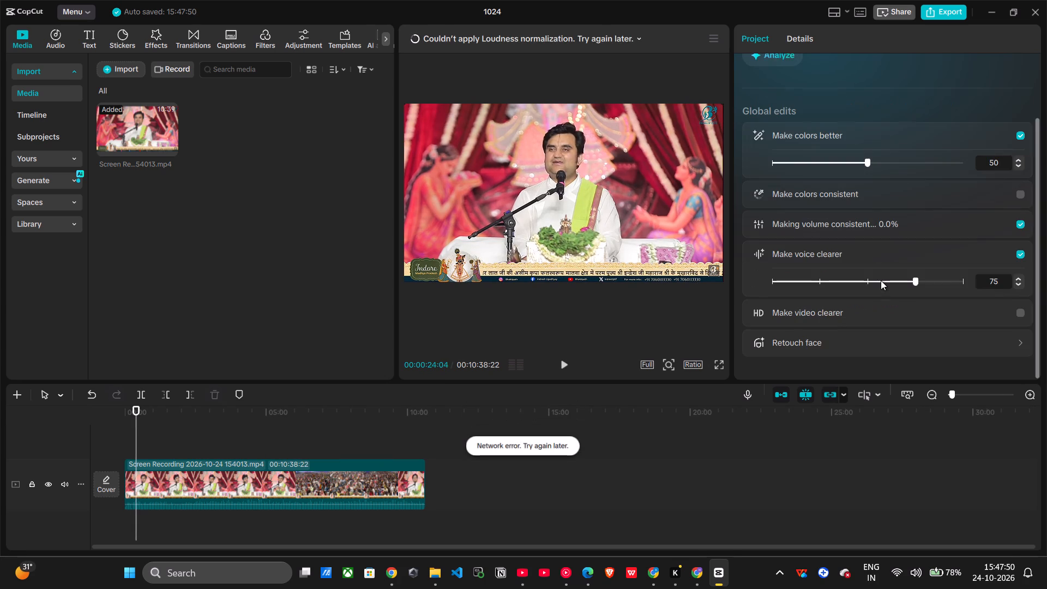
scroll(881, 280, down, 1)
click(565, 362)
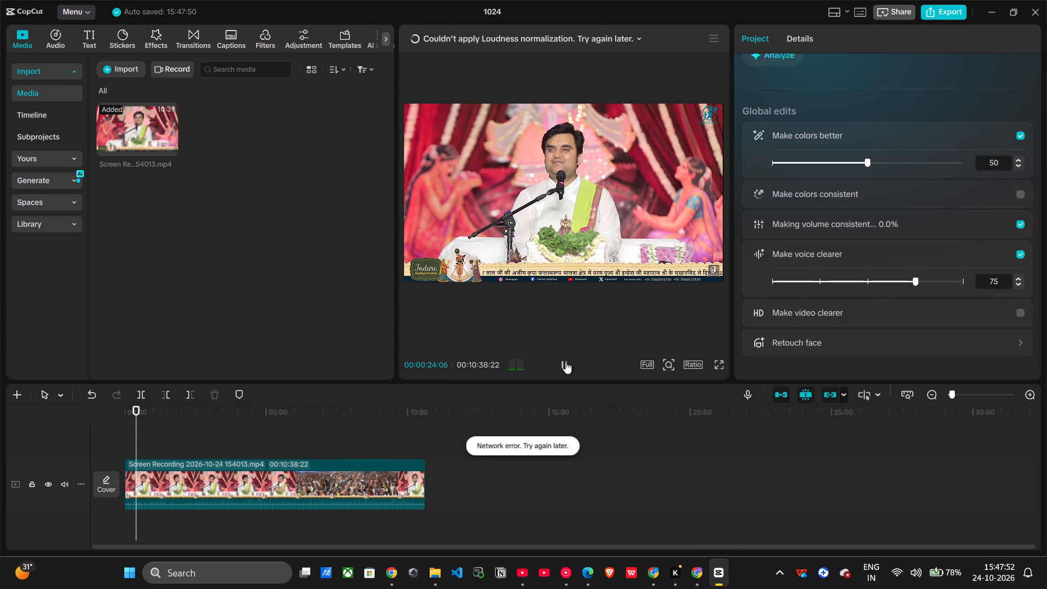
scroll(984, 224, down, 1)
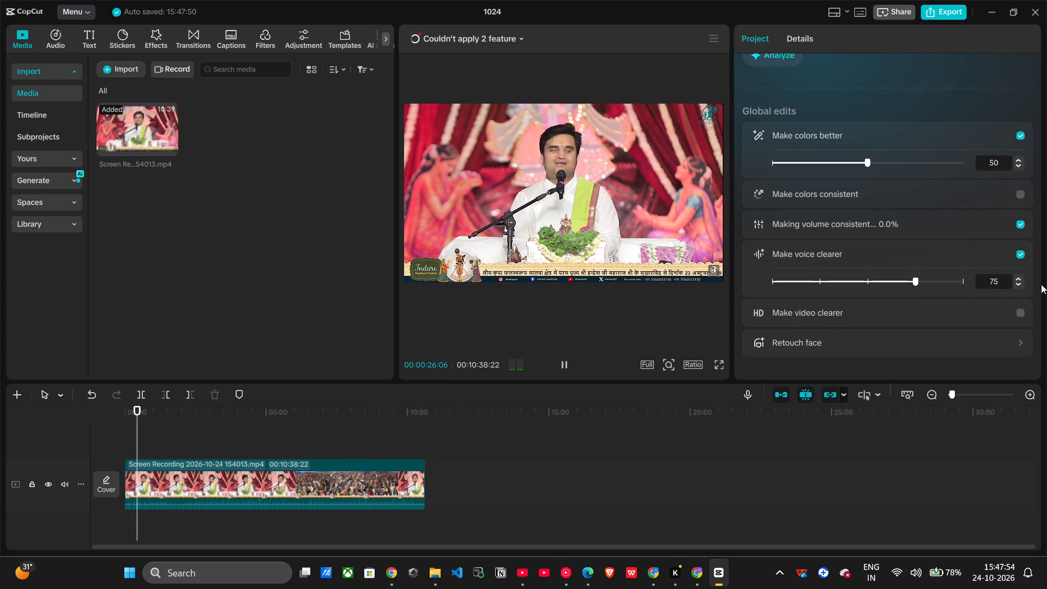
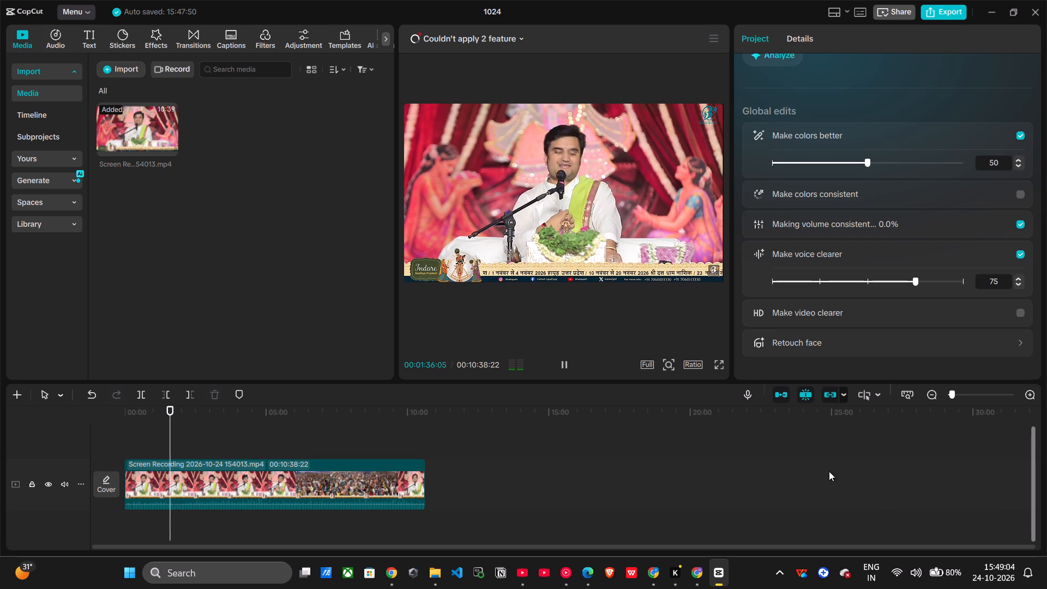
Pause the preview and step the playhead back to 00:01:39:03, playing briefly to check the spot.
click(700, 365)
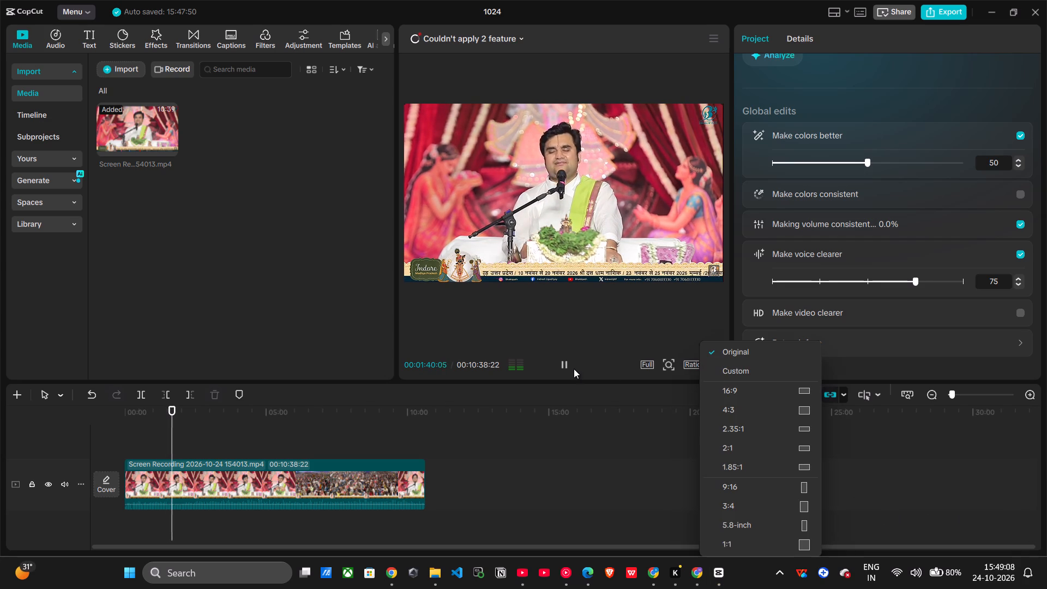
click(573, 366)
click(563, 366)
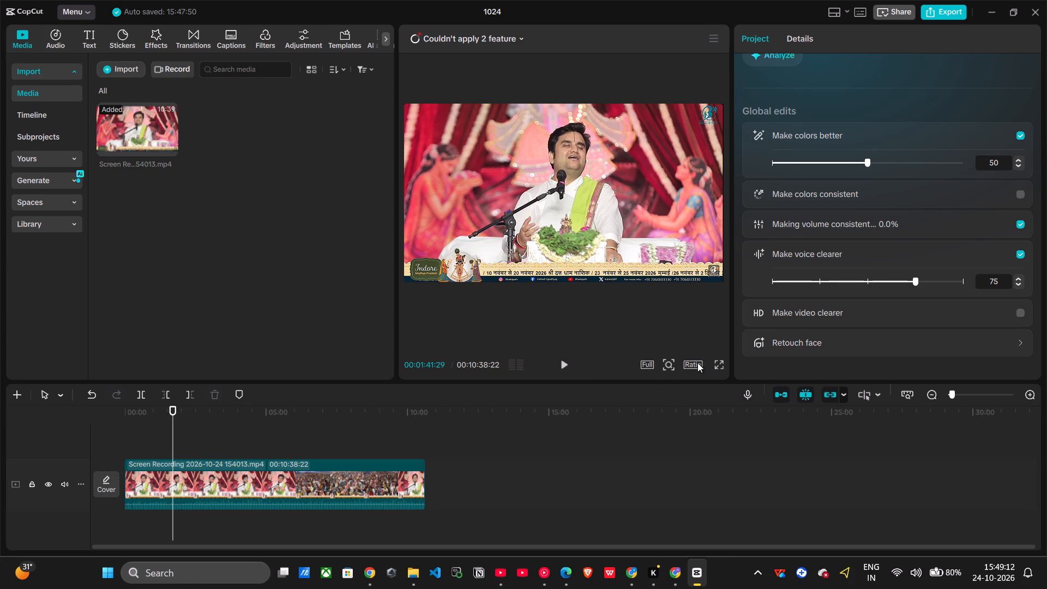
key(shift+Left)
key(shift+Left)
key(shift+Left)
key(shift+Left)
key(shift+Left)
key(shift+Left)
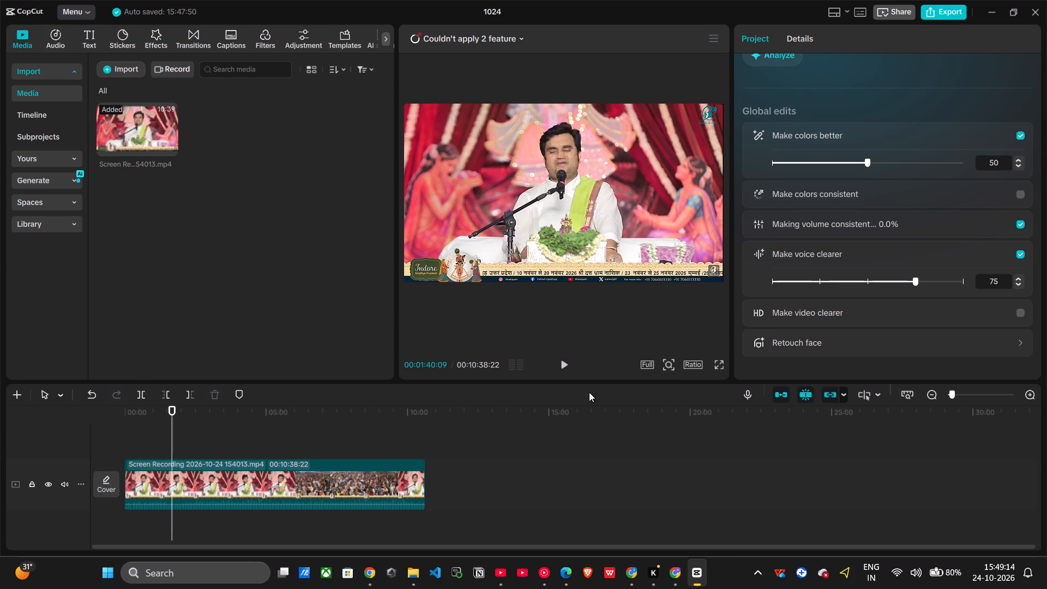
key(shift+Left)
key(shift+Left)
key(shift+Left)
key(shift+Left)
key(space)
key(space)
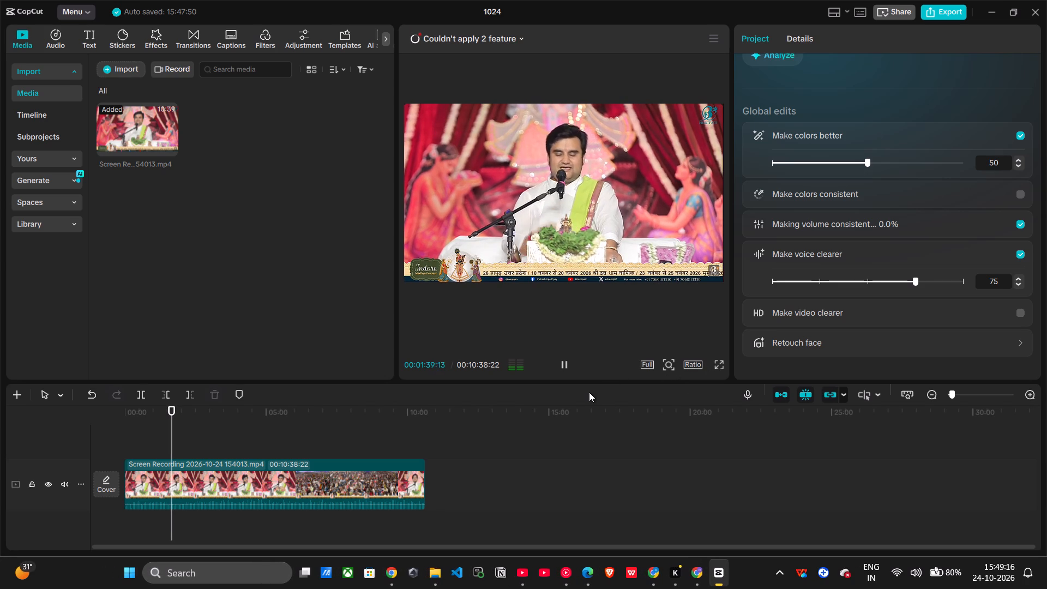
key(shift+Left)
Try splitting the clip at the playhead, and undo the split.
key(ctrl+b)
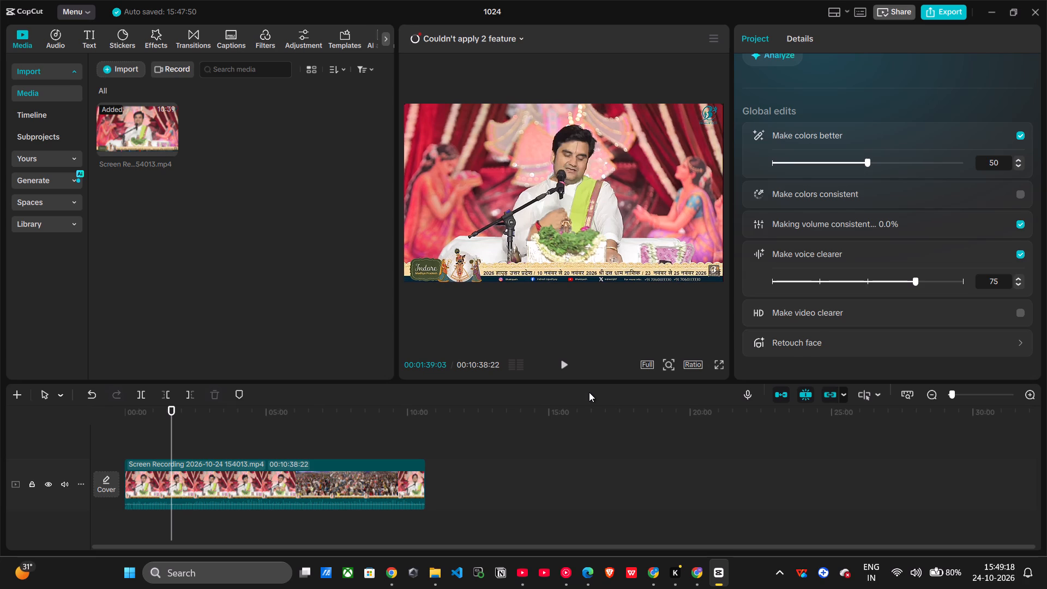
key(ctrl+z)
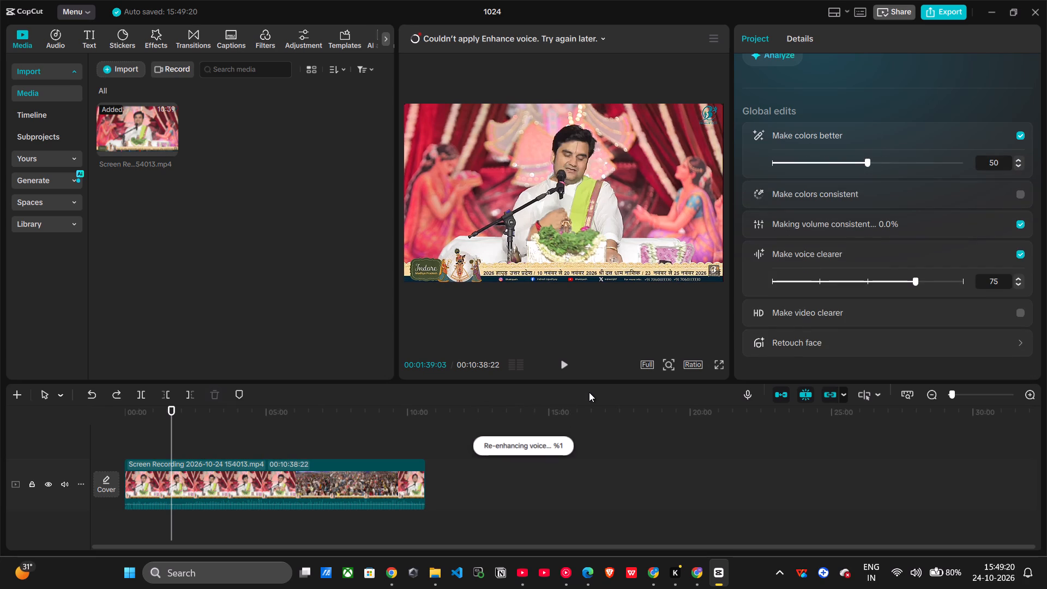
Add a timeline marker at the playhead position, 00:01:39:03.
key(m)
Select the screen recording clip and change the project's aspect ratio to 9:16.
click(278, 484)
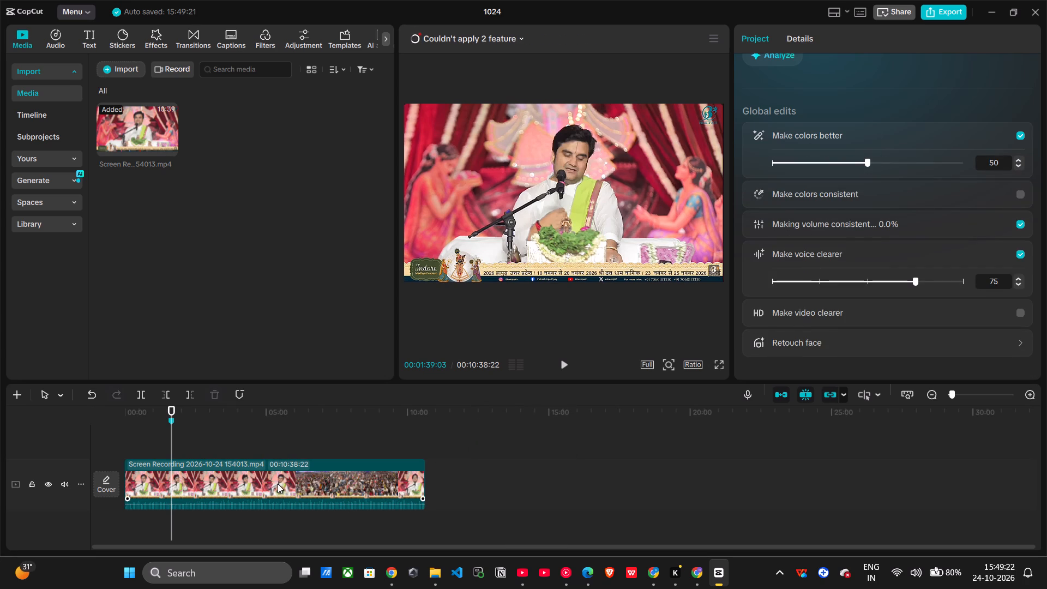
click(702, 364)
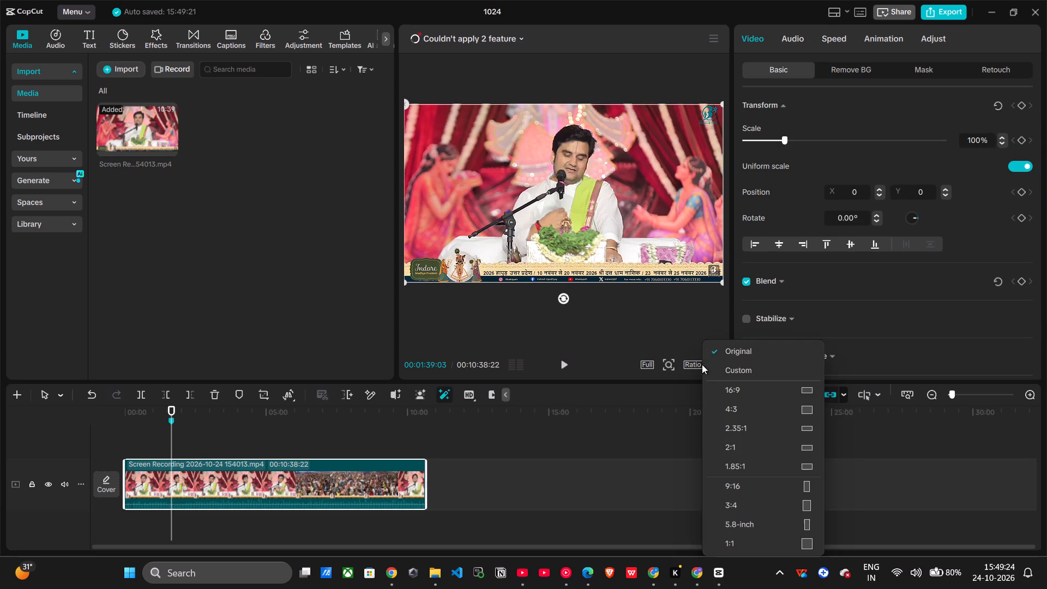
click(791, 491)
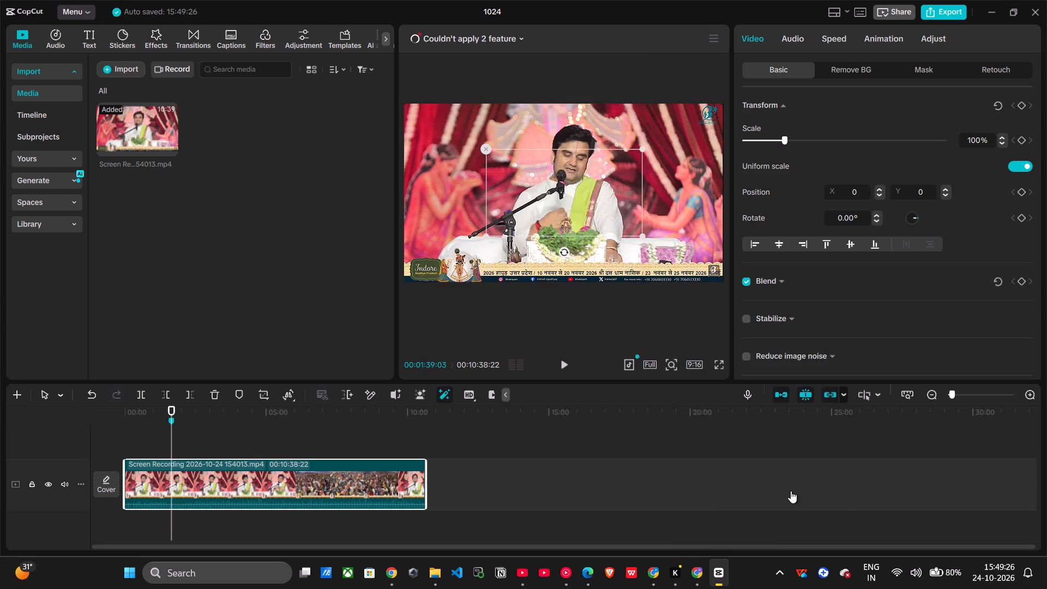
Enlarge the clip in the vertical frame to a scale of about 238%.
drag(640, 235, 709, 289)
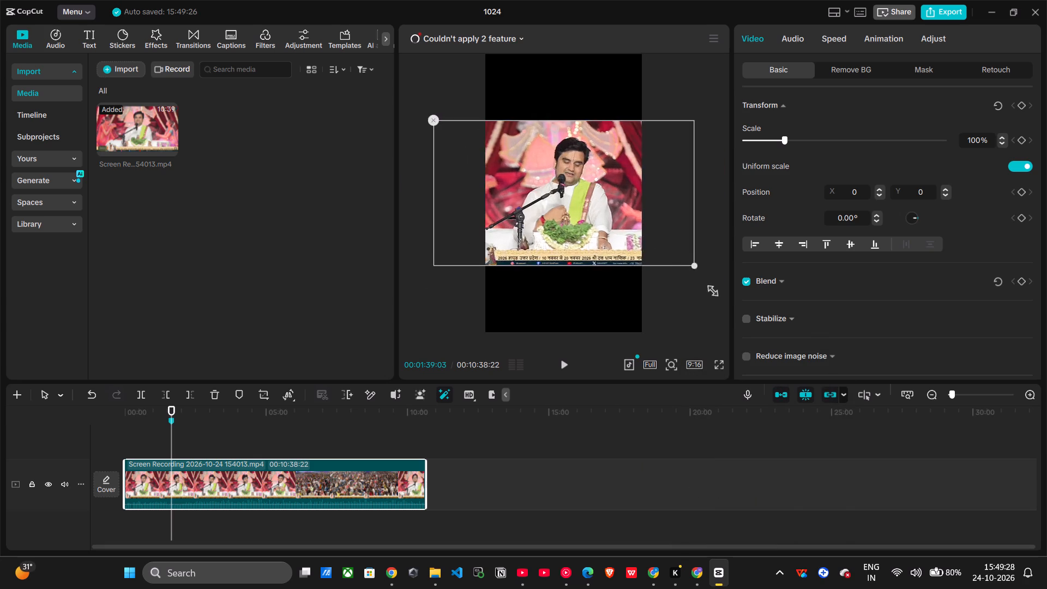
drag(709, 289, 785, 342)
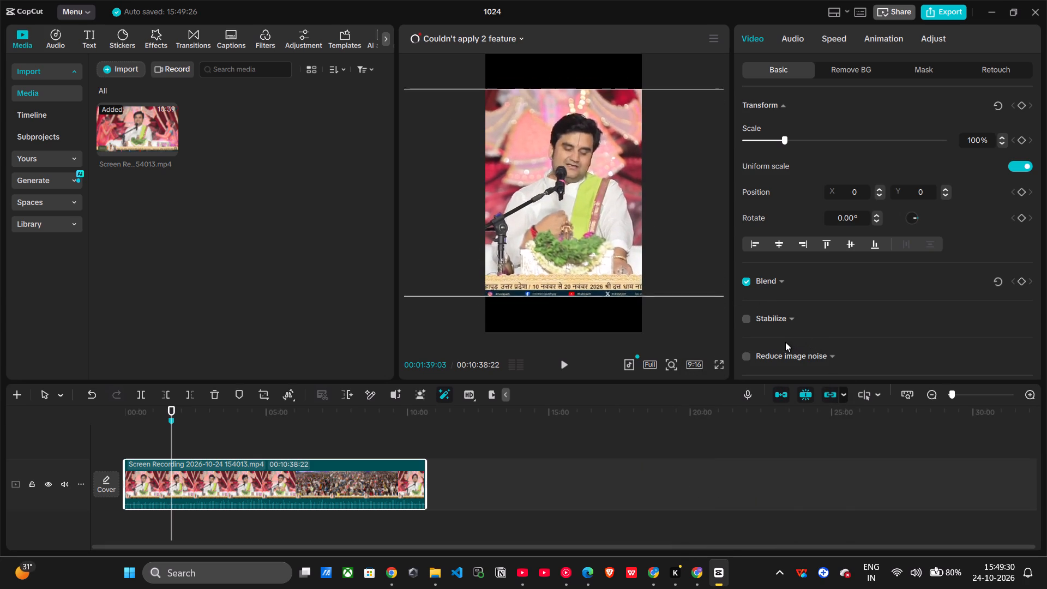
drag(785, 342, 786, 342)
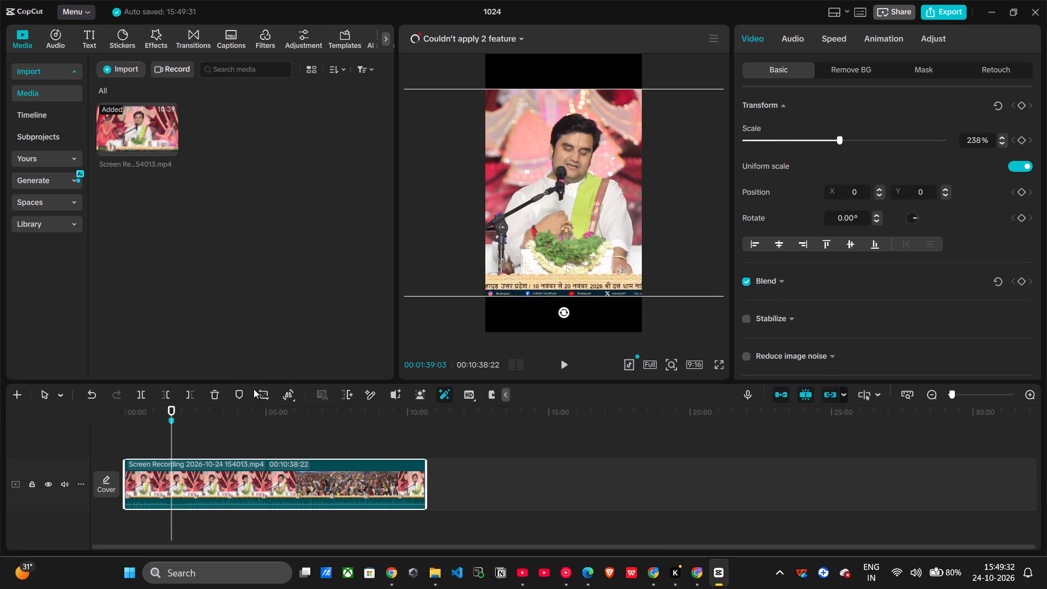
Crop the clip's lower edge with the Free ratio to cut off the banner strip of dates and social handles.
click(270, 399)
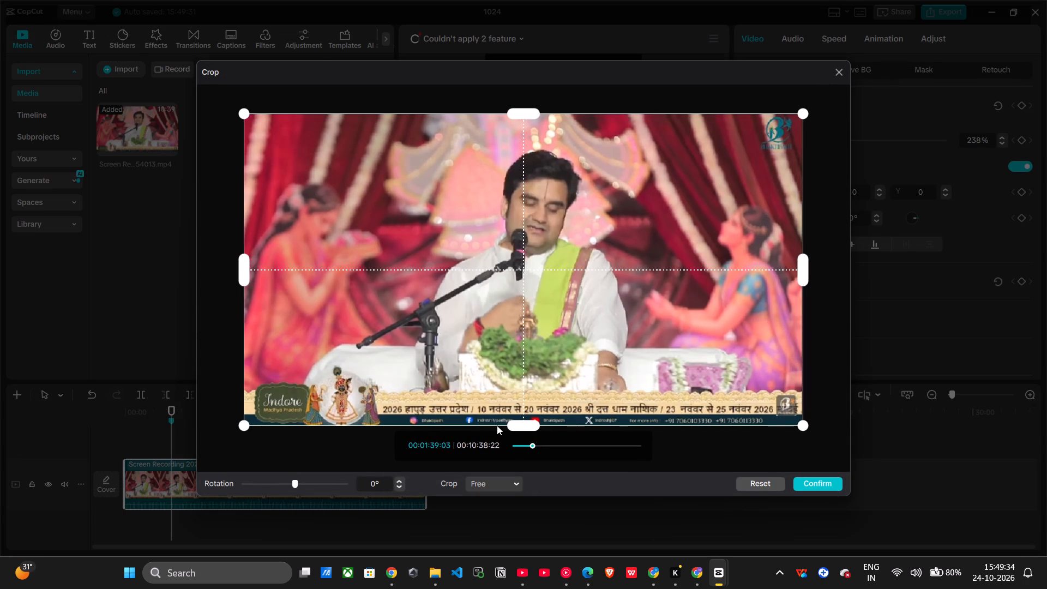
drag(512, 425, 521, 393)
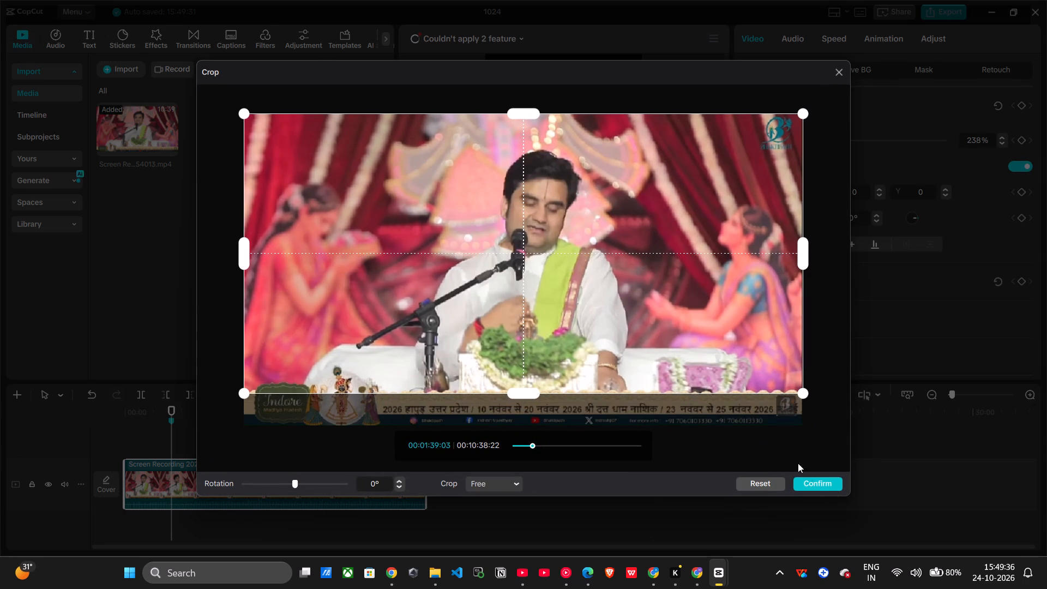
click(816, 485)
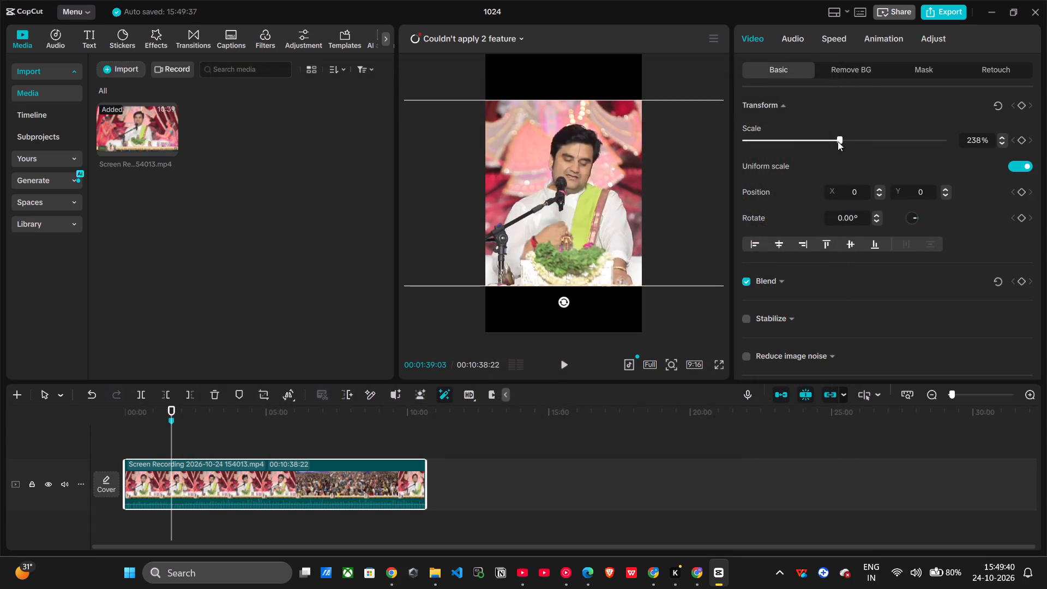
Scale the cropped clip up to about 291%.
drag(838, 139, 855, 143)
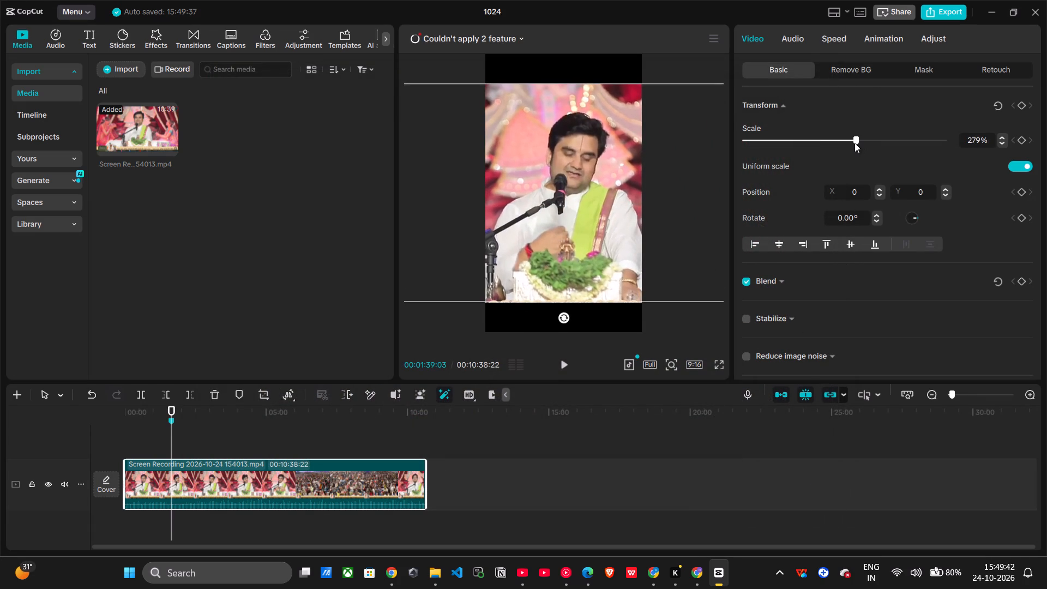
drag(855, 143, 859, 144)
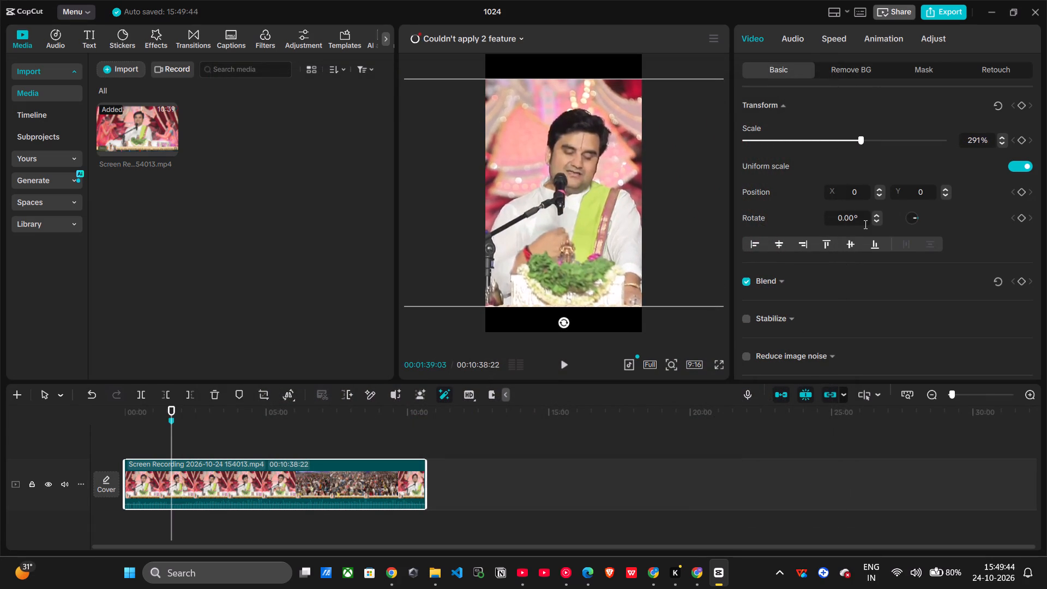
Add a mask to the clip and set its shape to Filmstrip.
scroll(864, 224, up, 2)
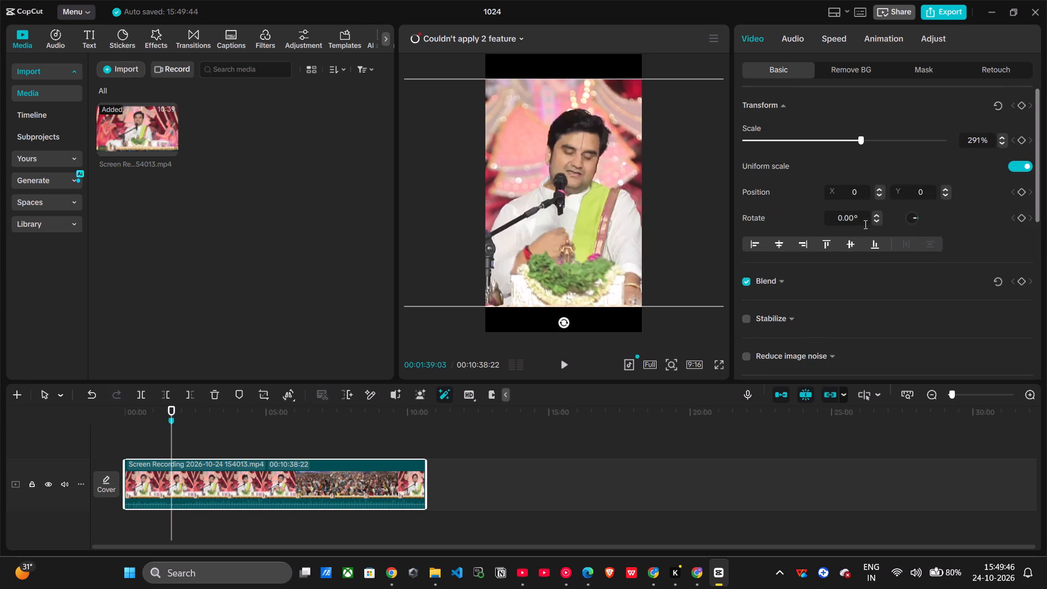
click(923, 72)
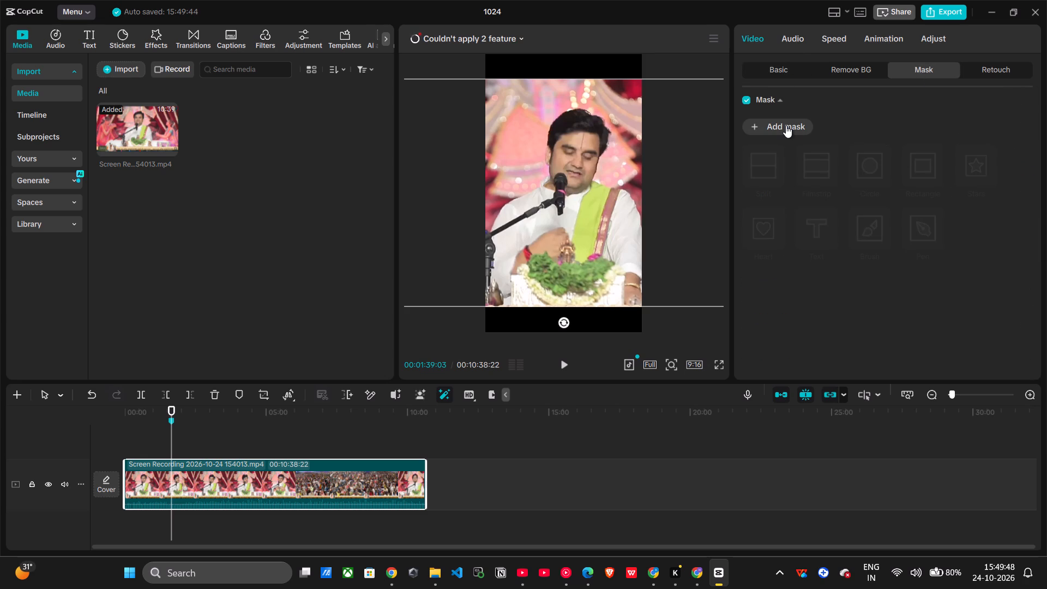
click(786, 125)
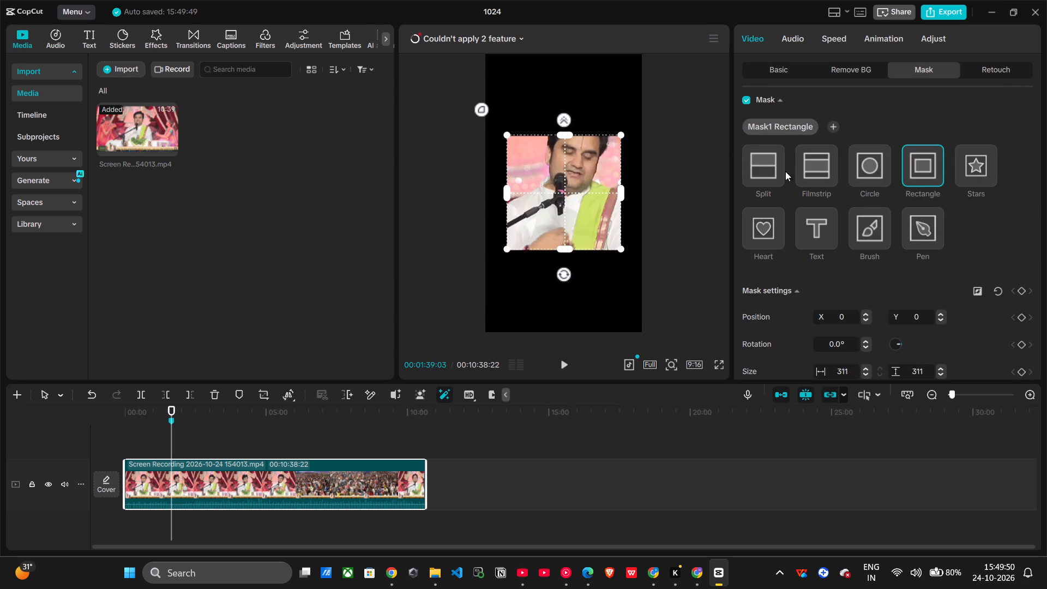
click(810, 170)
click(815, 170)
click(815, 170)
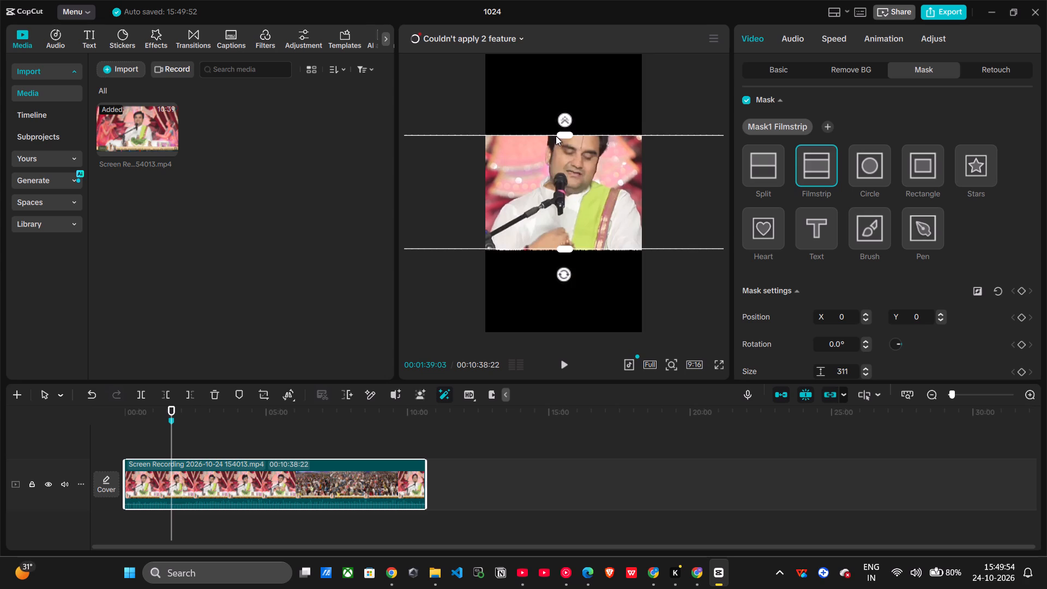
Resize and reposition the Filmstrip mask over the speaker to a size of about 597 at about X 28, Y -2.
drag(559, 139, 568, 126)
drag(571, 125, 573, 111)
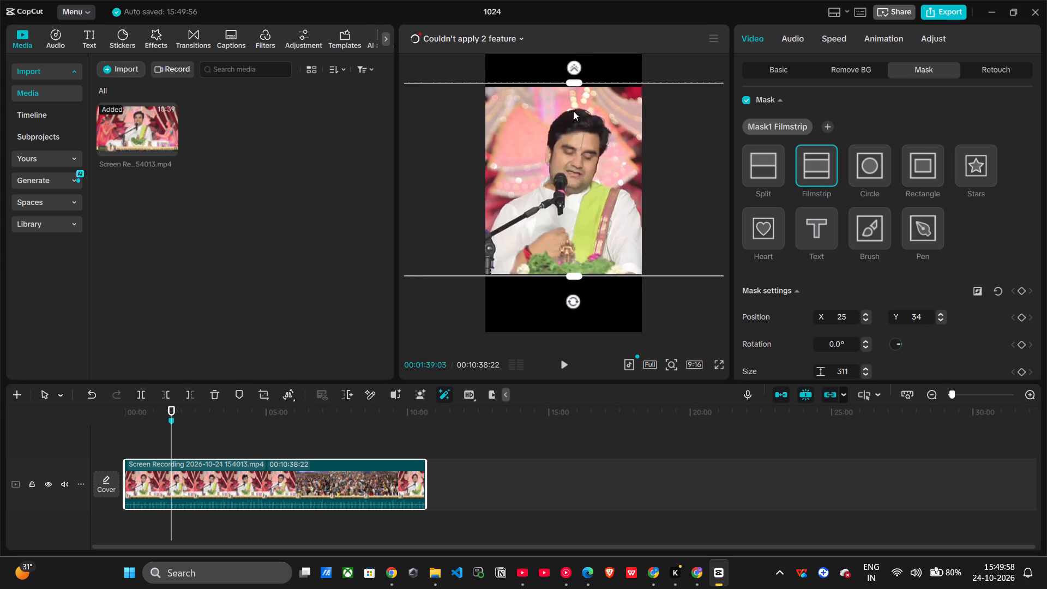
drag(573, 111, 574, 104)
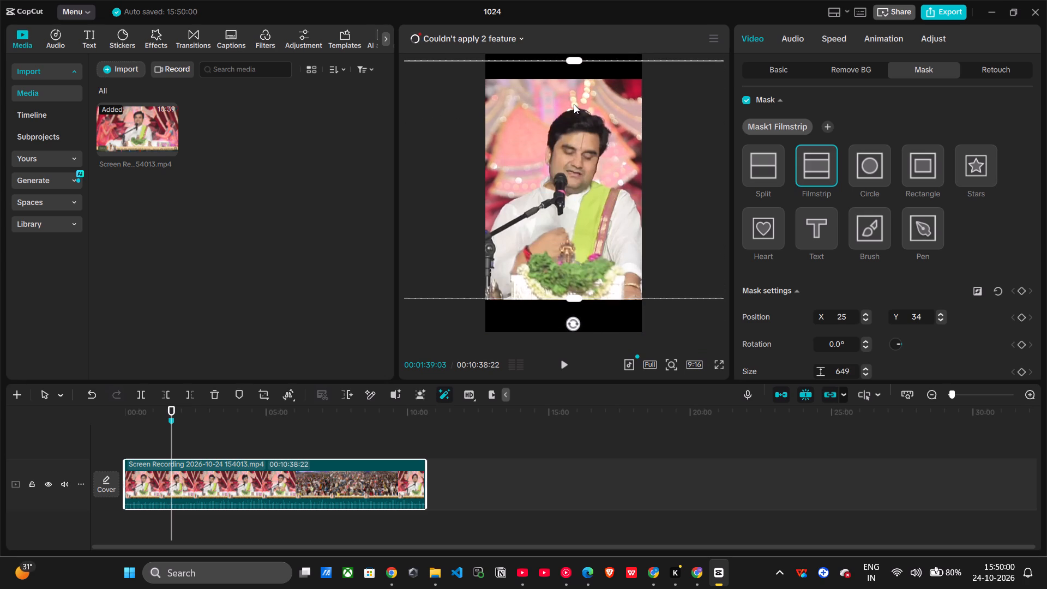
drag(574, 104, 575, 116)
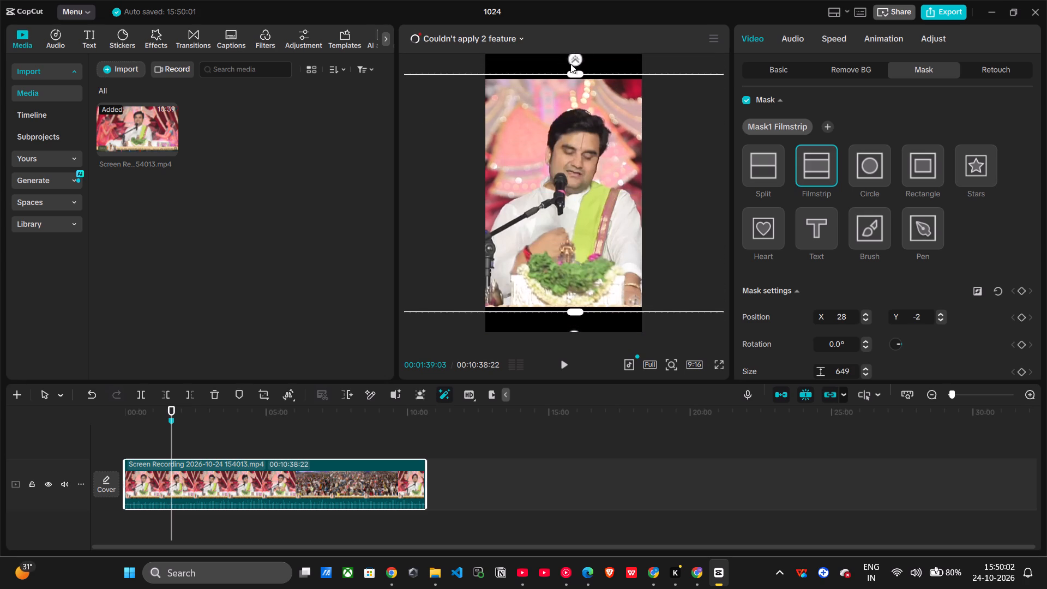
drag(575, 73, 581, 76)
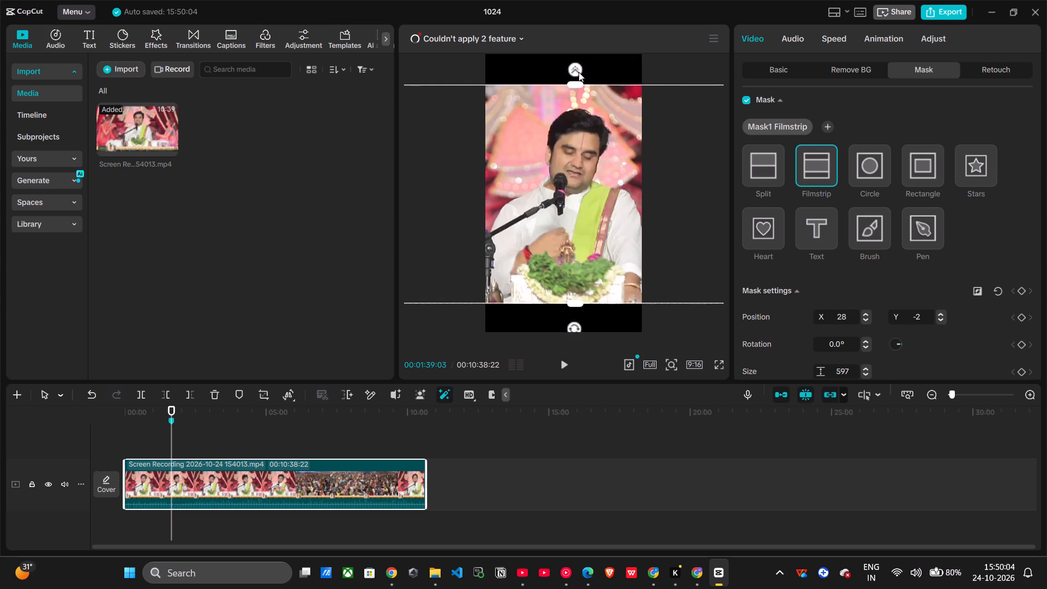
Feather the Filmstrip mask so its upper and lower edges fade softly.
drag(579, 71, 582, 26)
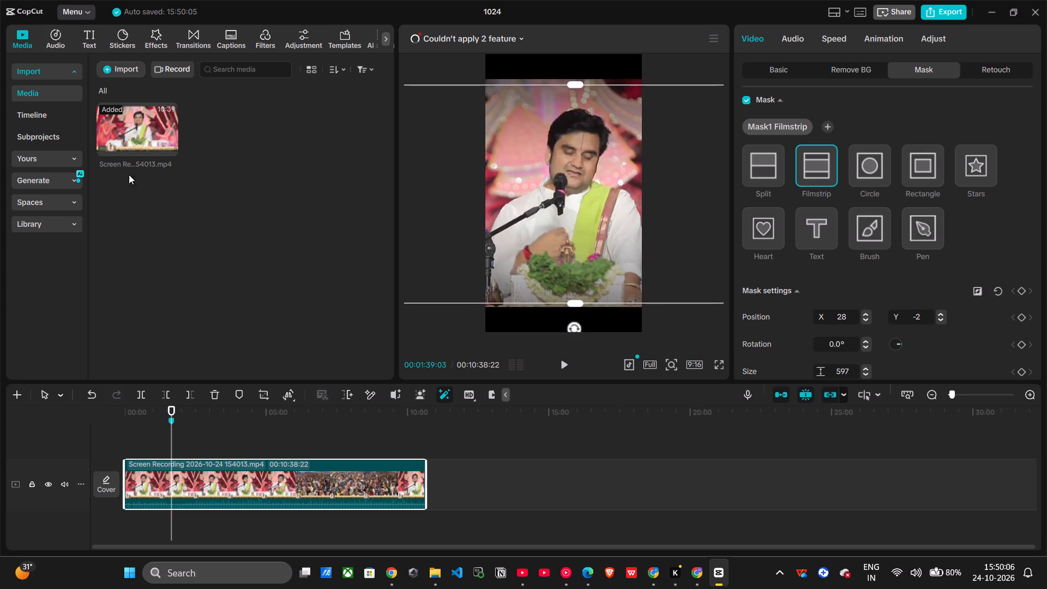
Browse the Halloween filters and preview Burgundy and Nordic Midnight on the video.
click(268, 30)
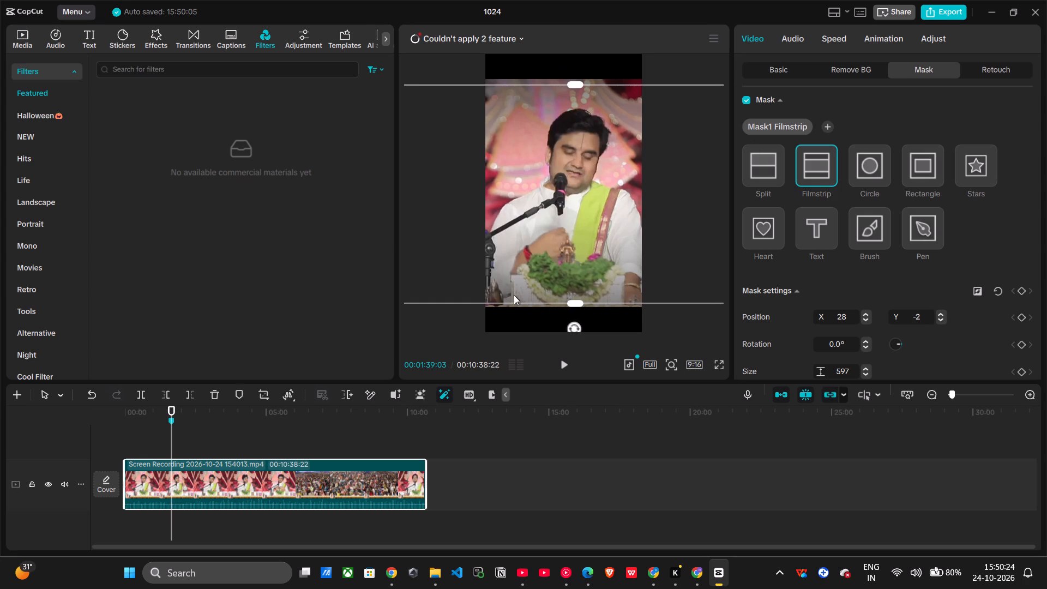
drag(29, 128, 39, 116)
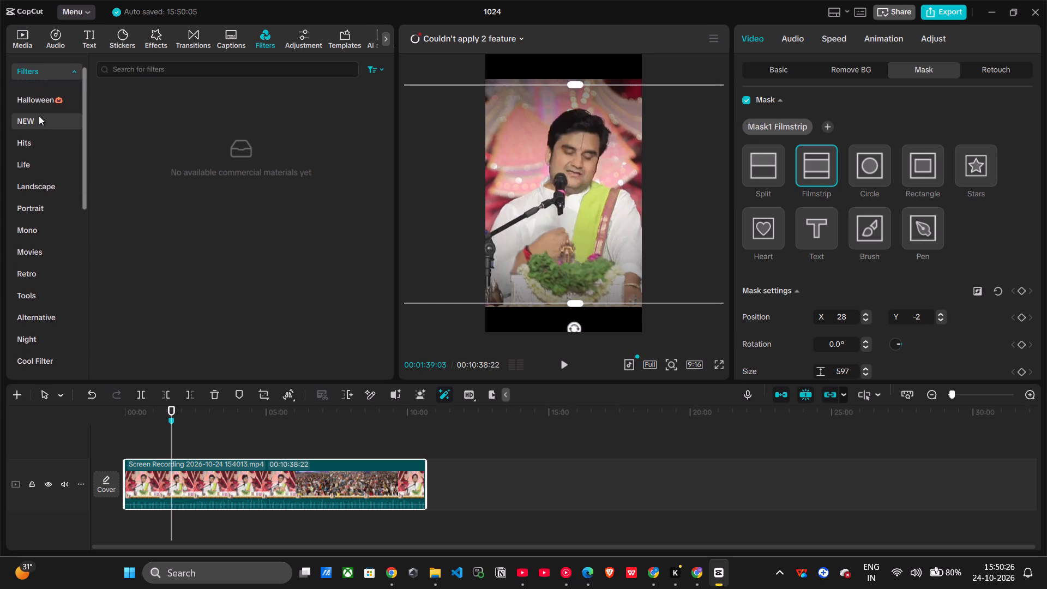
click(39, 116)
click(40, 104)
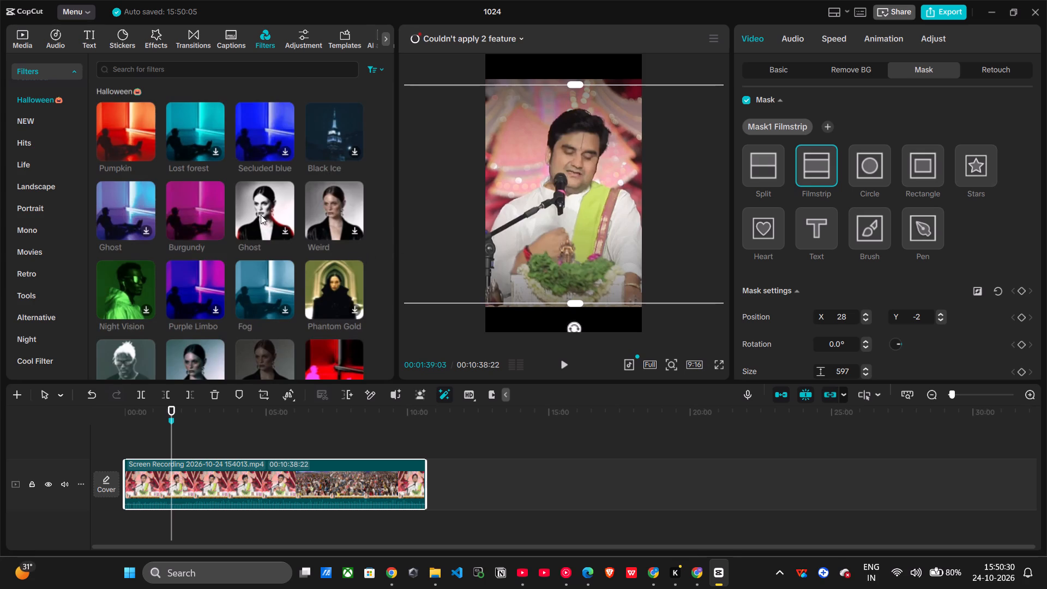
scroll(262, 214, up, 4)
click(191, 209)
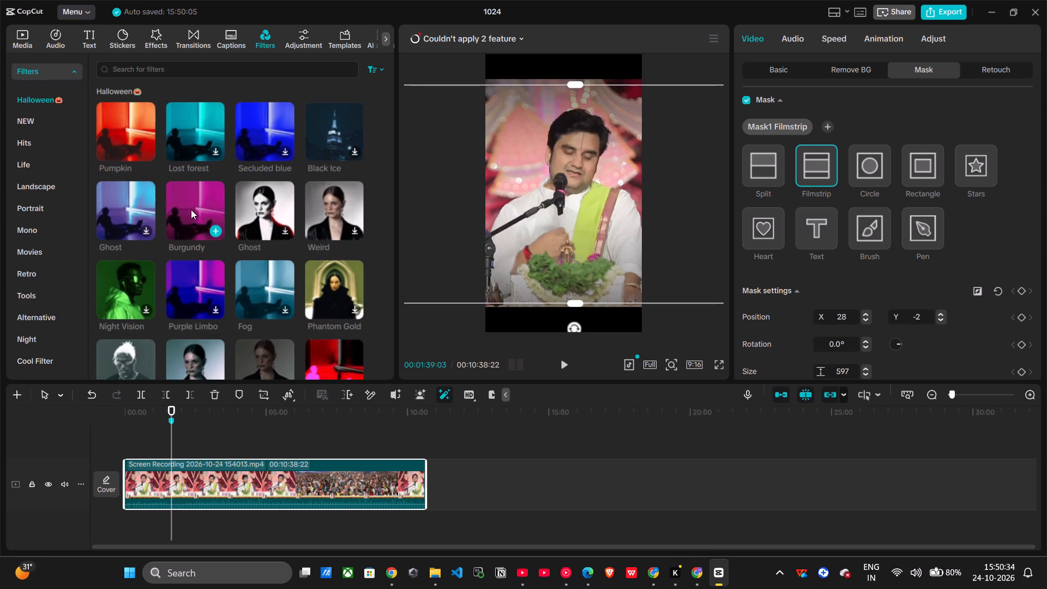
click(191, 209)
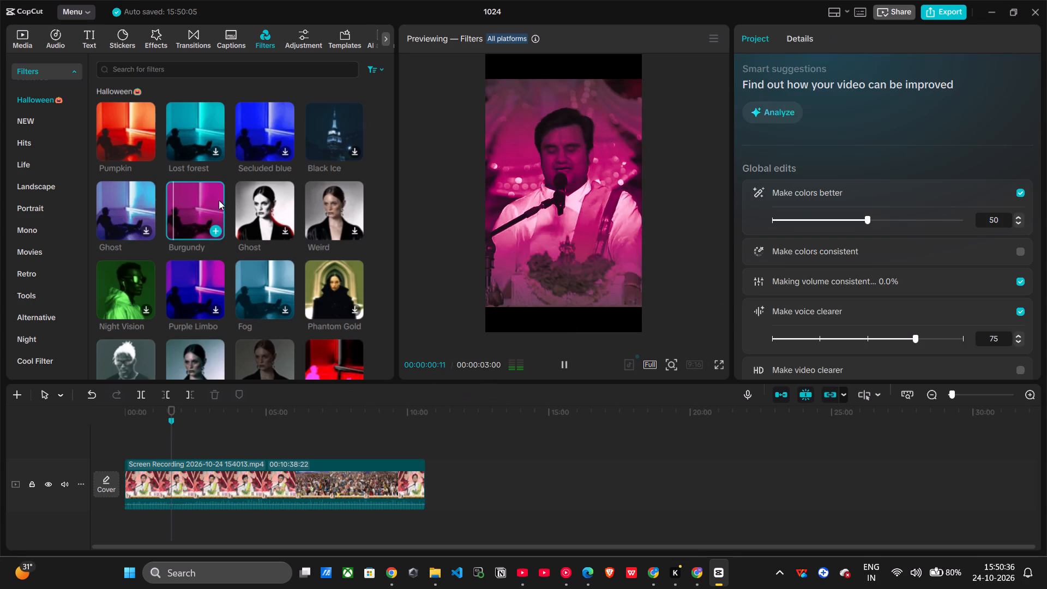
scroll(221, 296, down, 1)
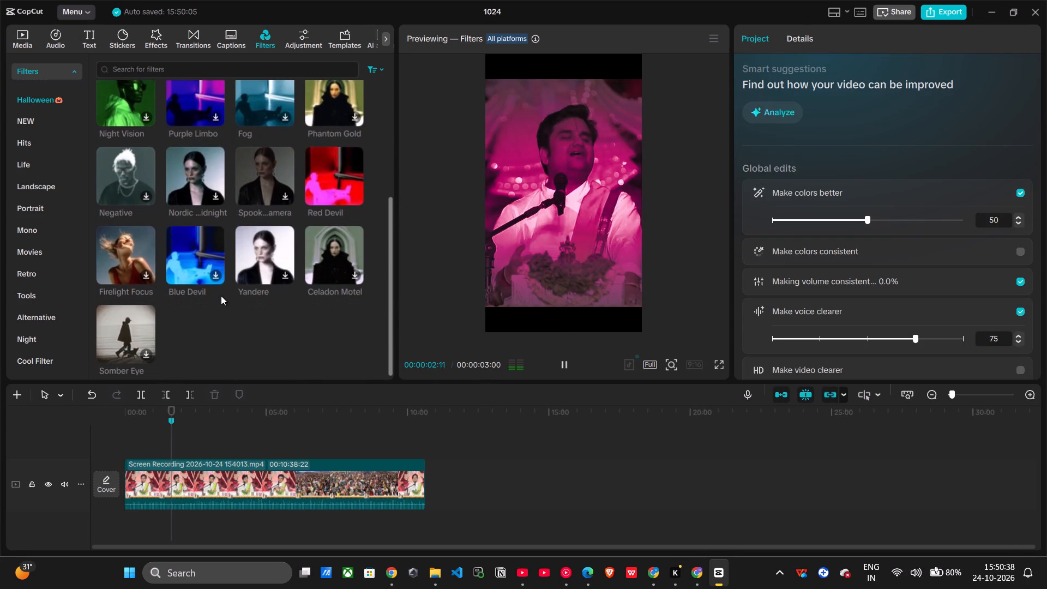
click(195, 184)
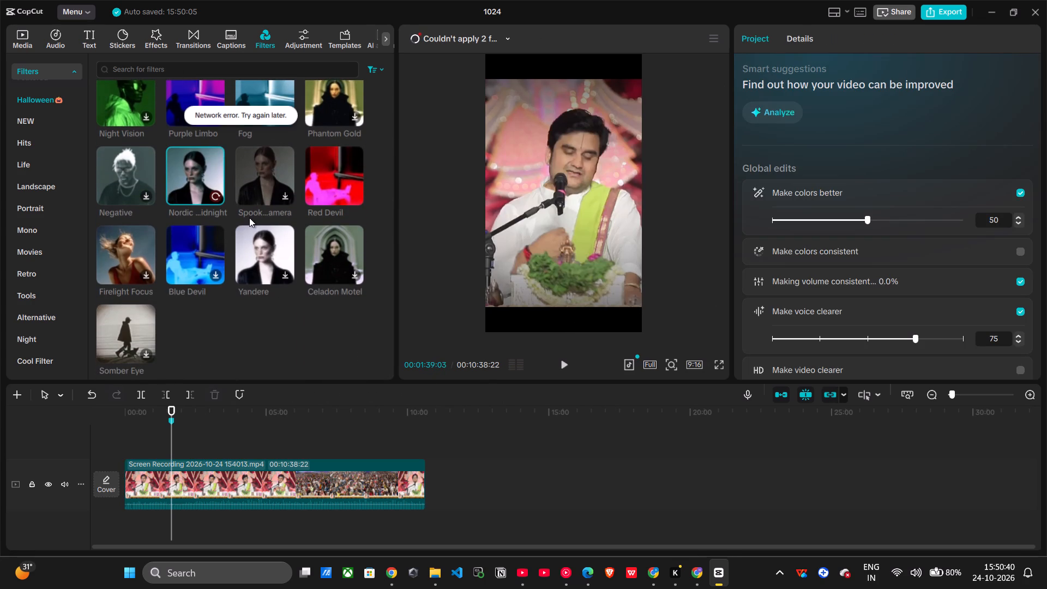
scroll(249, 218, down, 2)
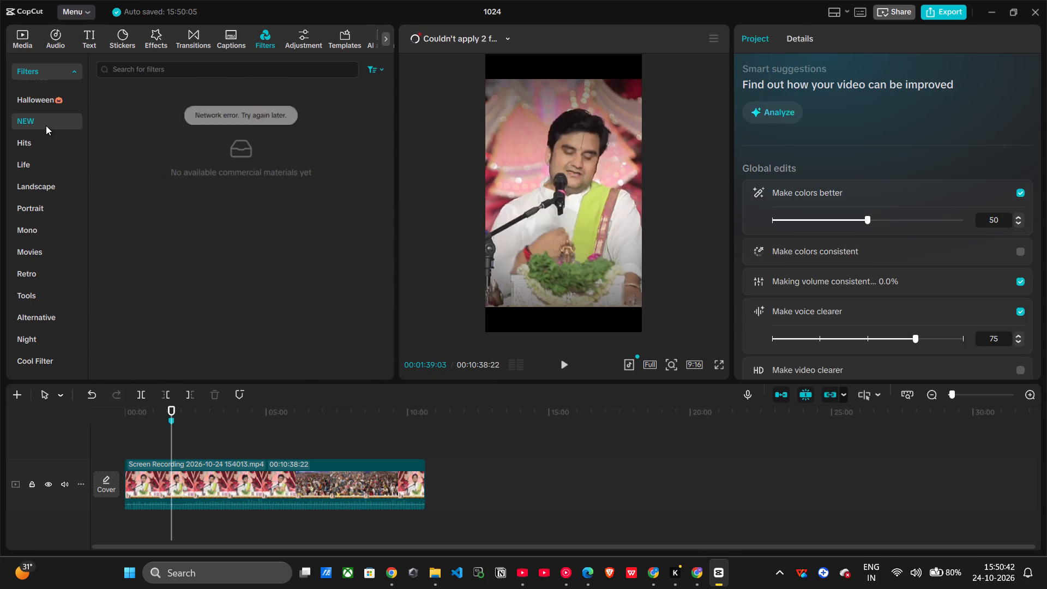
Preview the Cinema... Blues, Pure Joy and Tropical Hues filters from the Hits category on the video.
click(46, 125)
scroll(45, 125, up, 3)
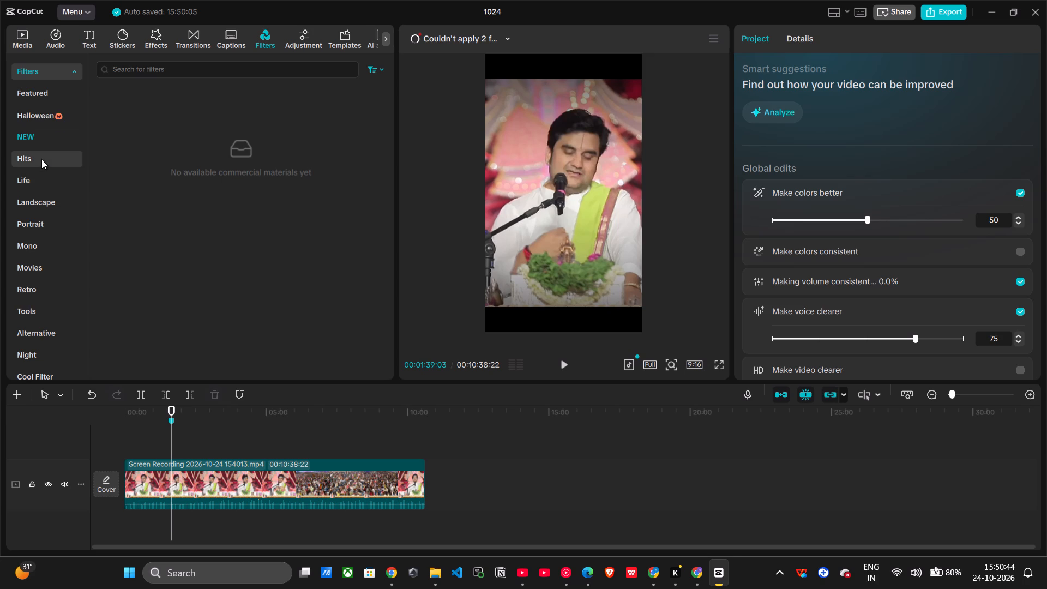
click(41, 159)
click(152, 124)
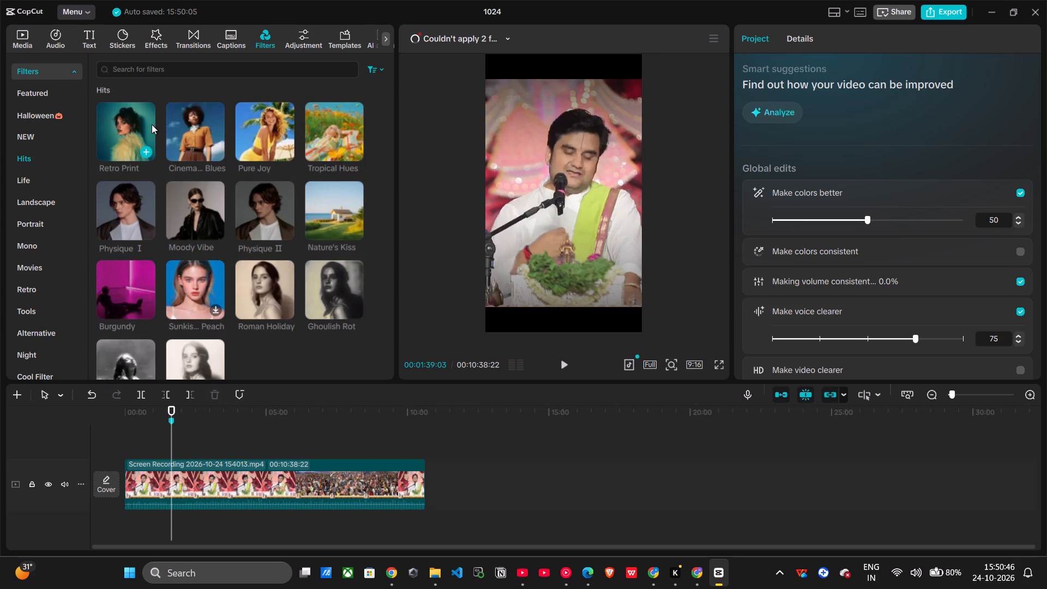
click(131, 127)
click(155, 130)
click(206, 131)
click(206, 131)
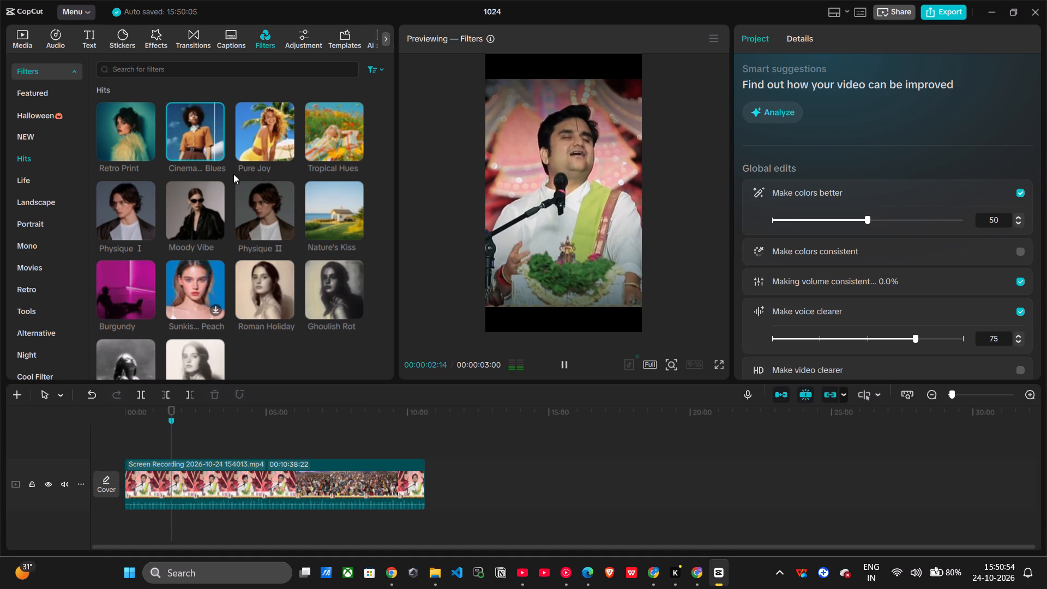
click(241, 118)
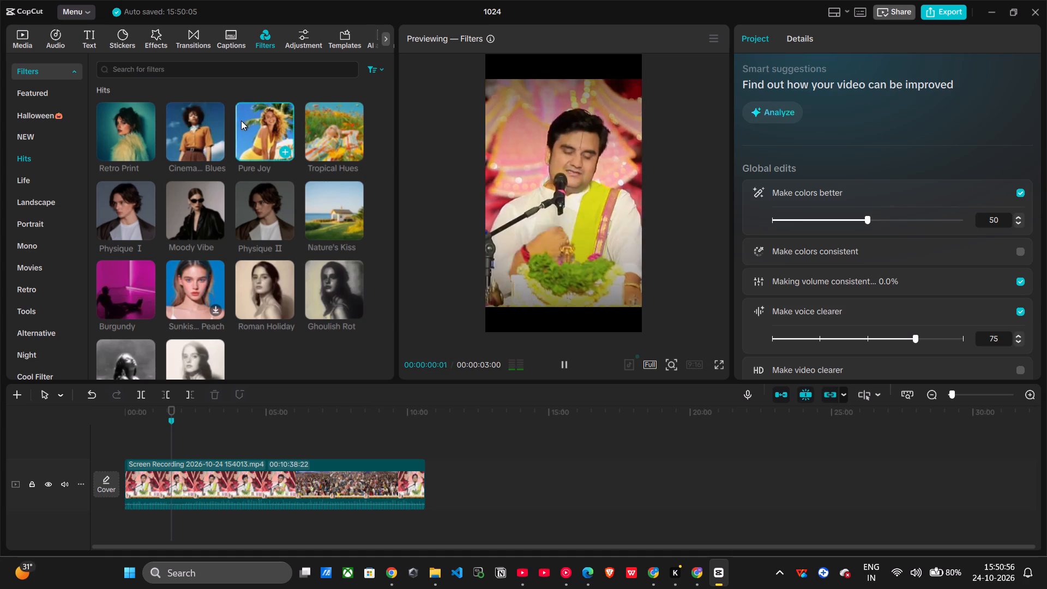
click(326, 127)
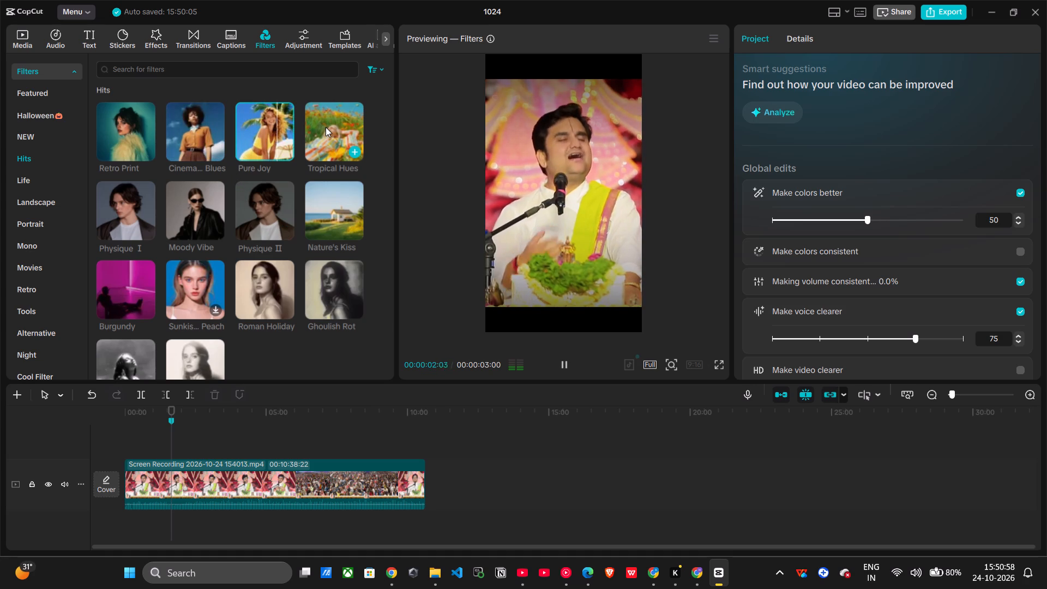
click(326, 127)
click(326, 127)
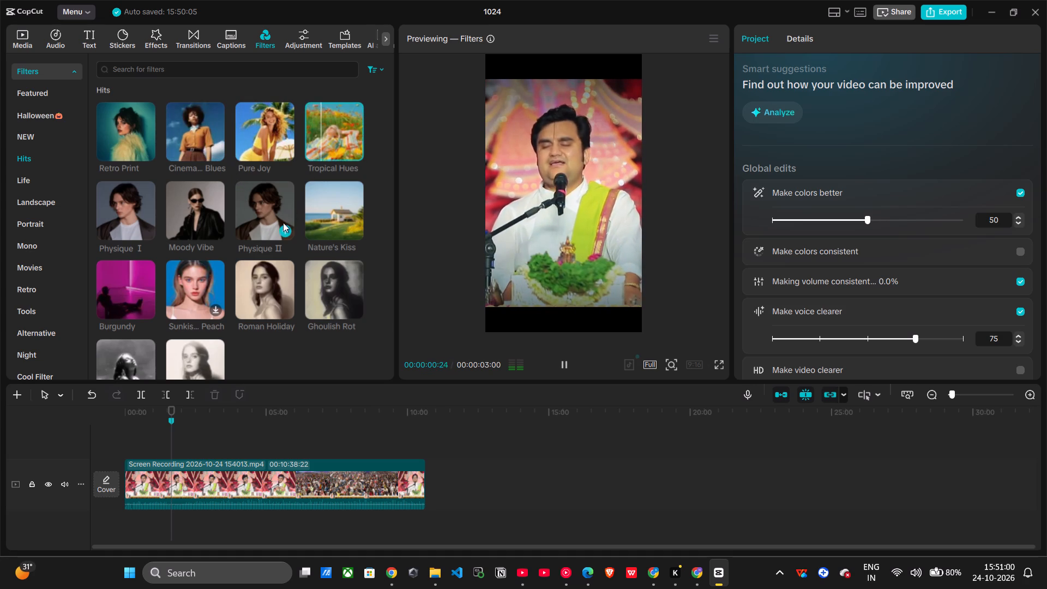
Preview the Physique I and Moody Vibe filters from Hits, comparing the two on the speaker.
click(273, 218)
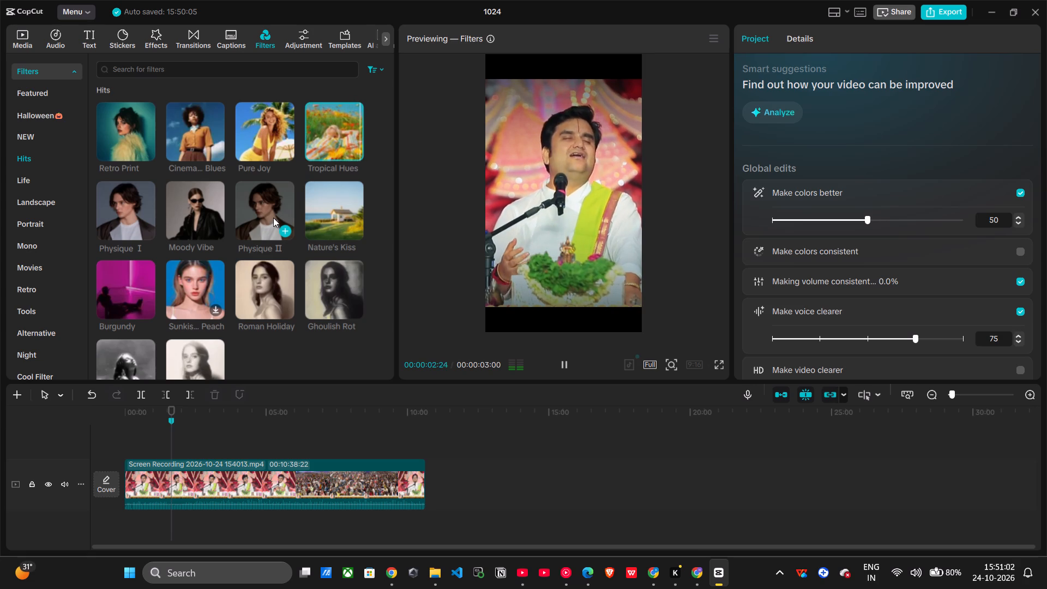
click(273, 218)
click(339, 212)
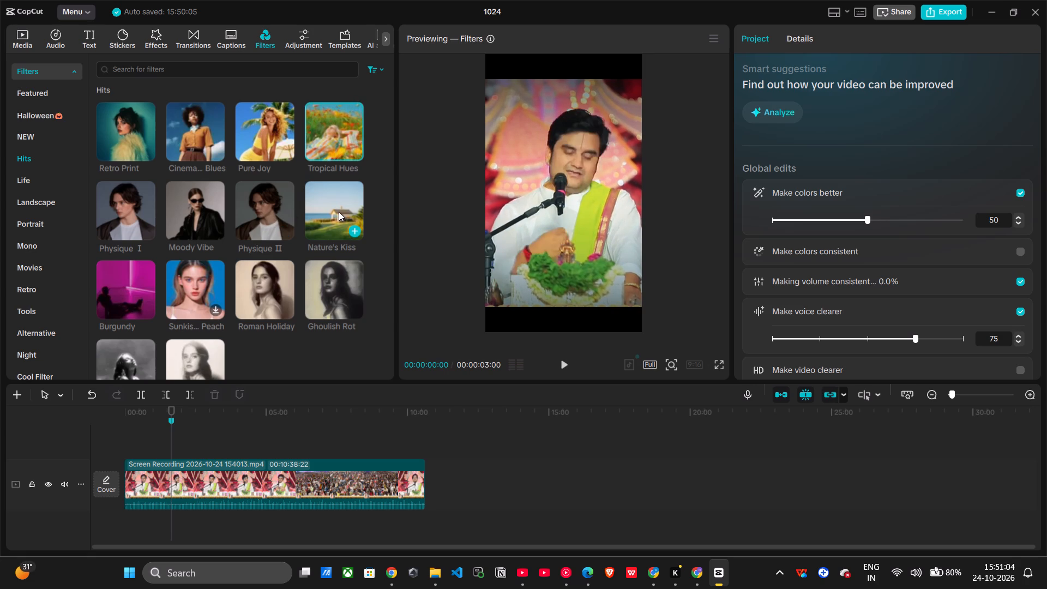
click(121, 197)
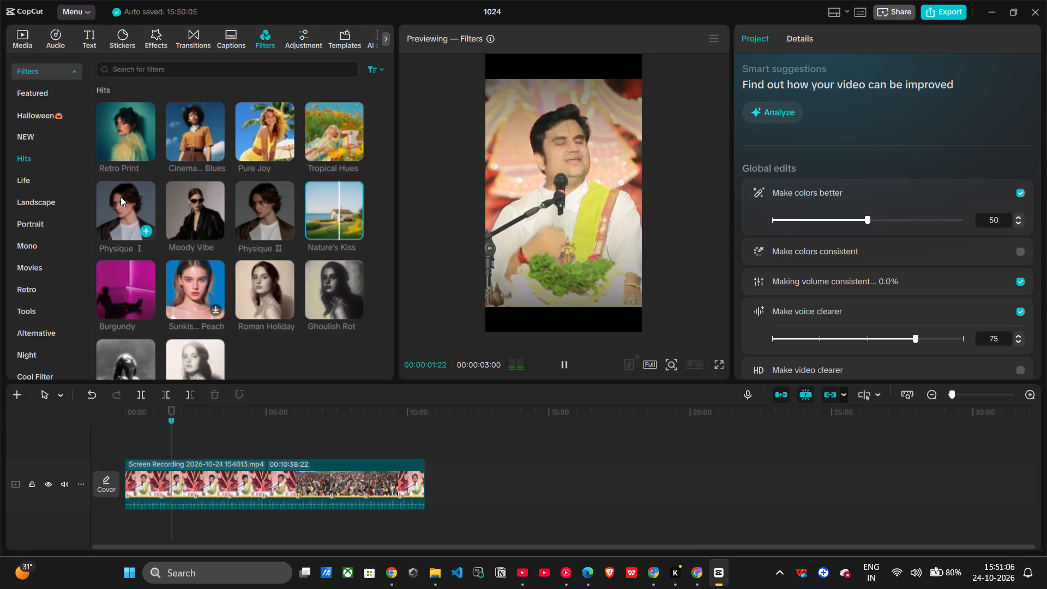
click(190, 203)
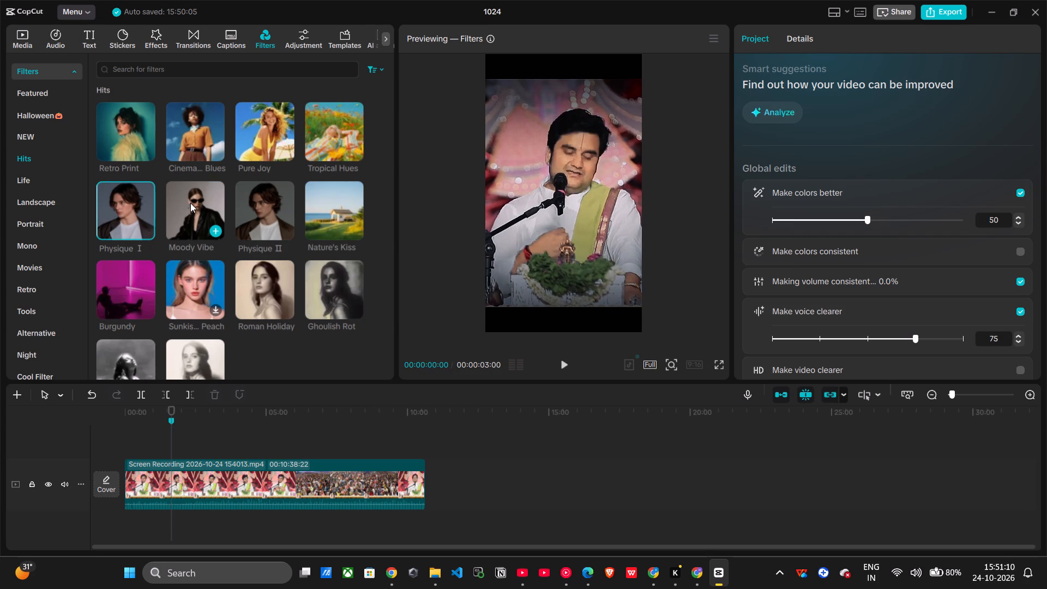
click(136, 203)
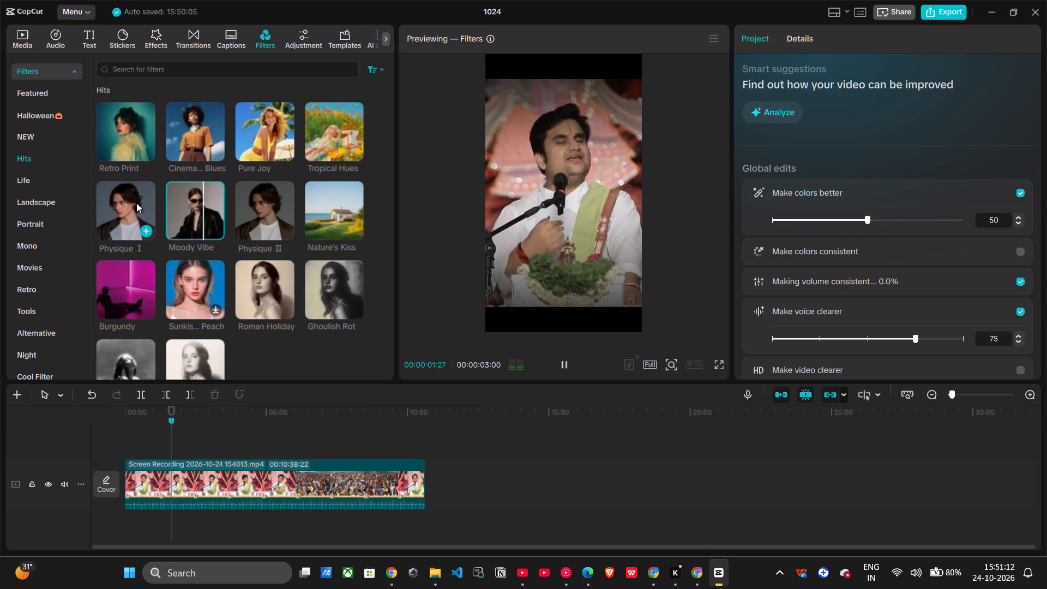
click(129, 205)
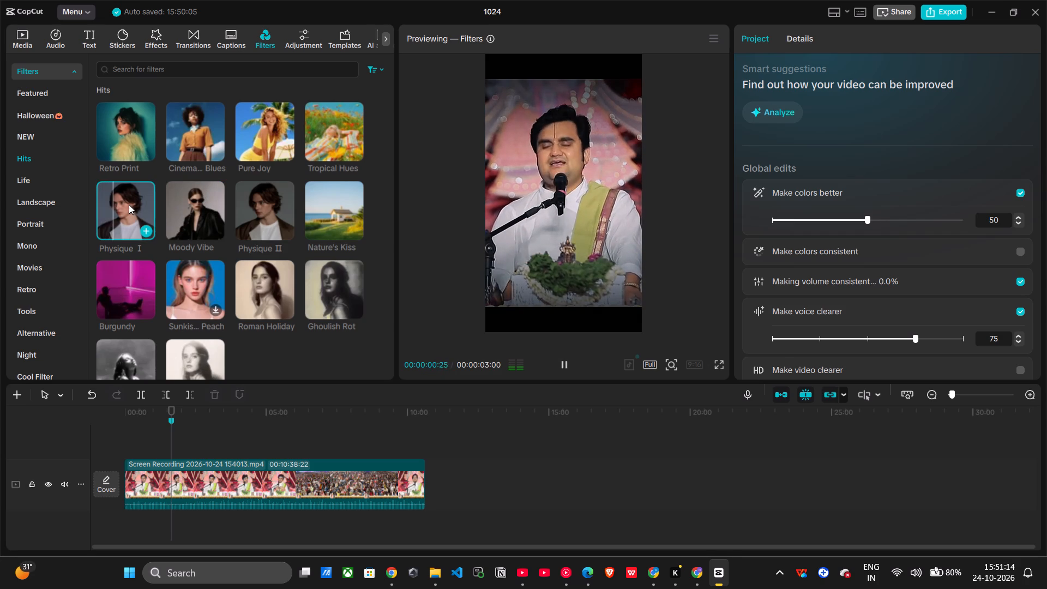
Play the clip from about 1:01 and compare the Physique I and Cinema... Blues filters at that point.
click(157, 478)
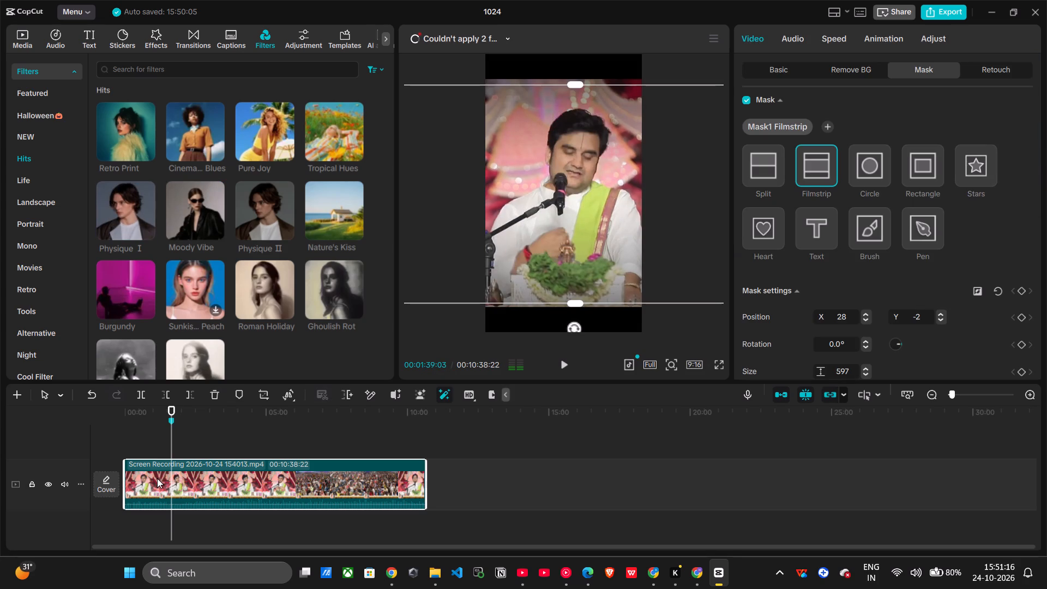
click(154, 444)
key(space)
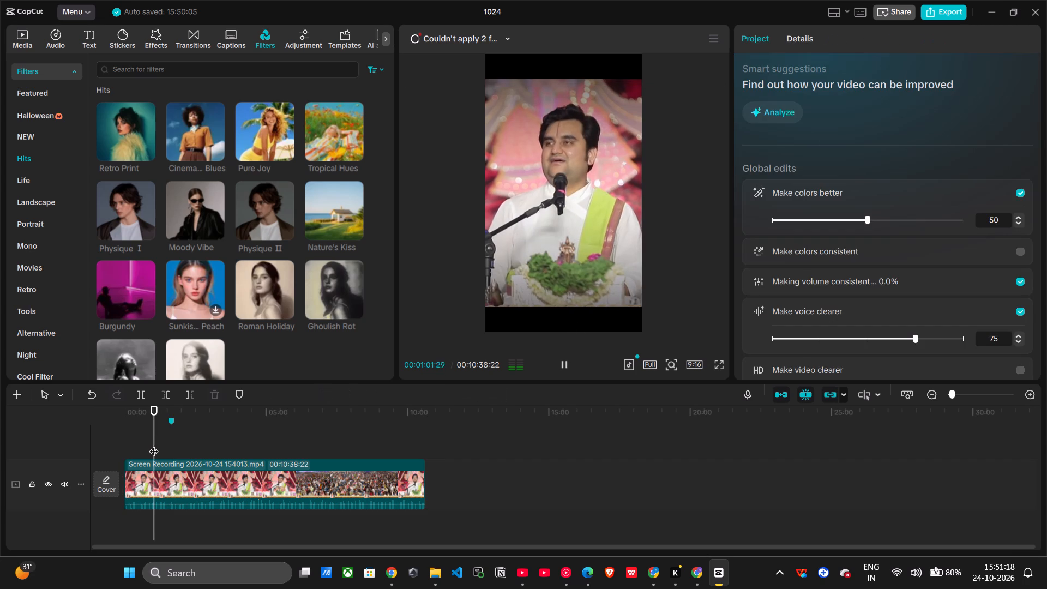
click(111, 216)
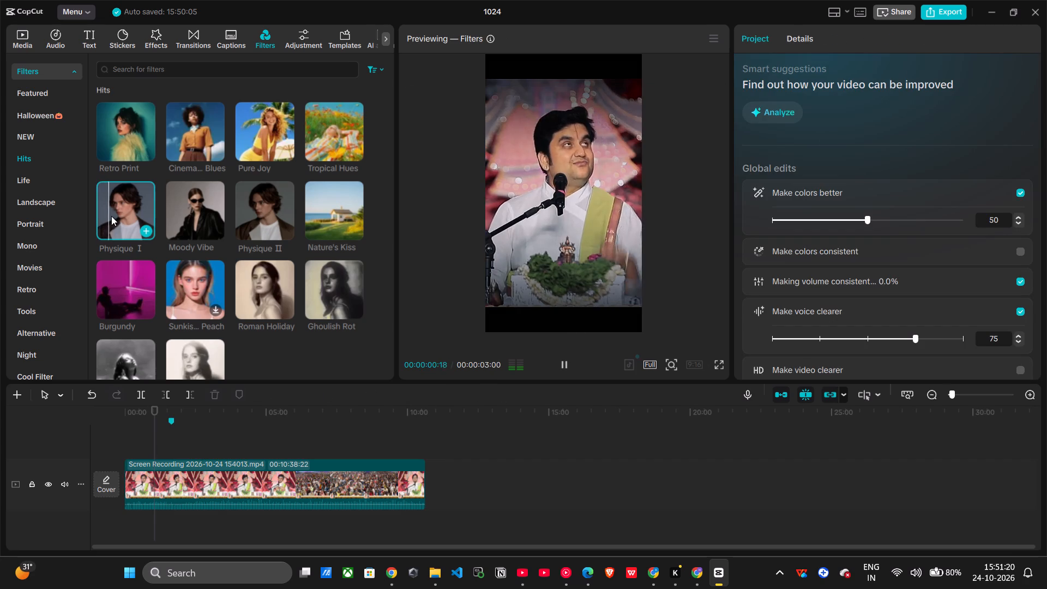
click(201, 121)
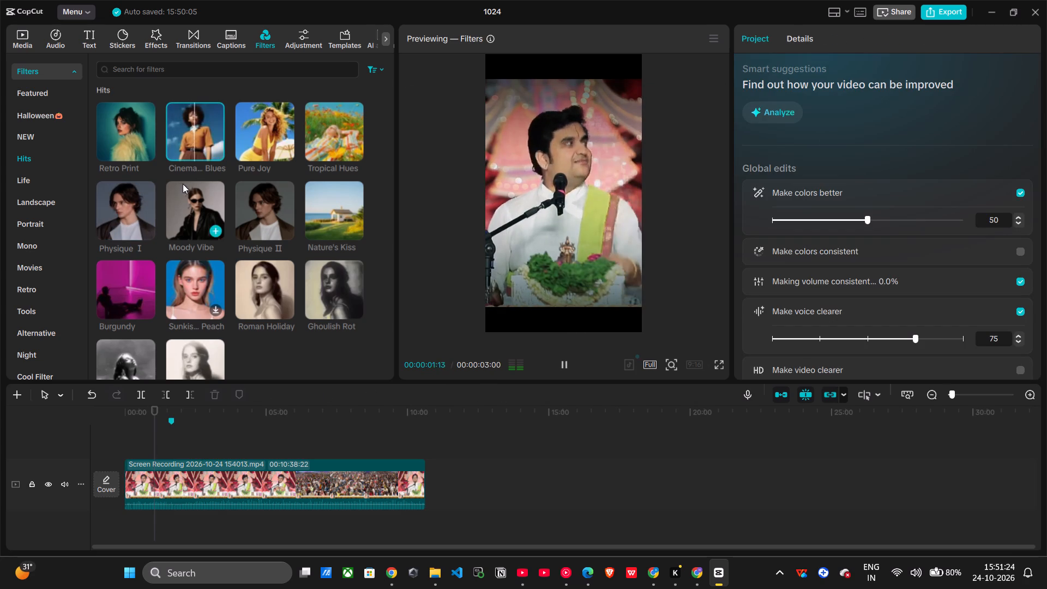
click(140, 211)
click(127, 213)
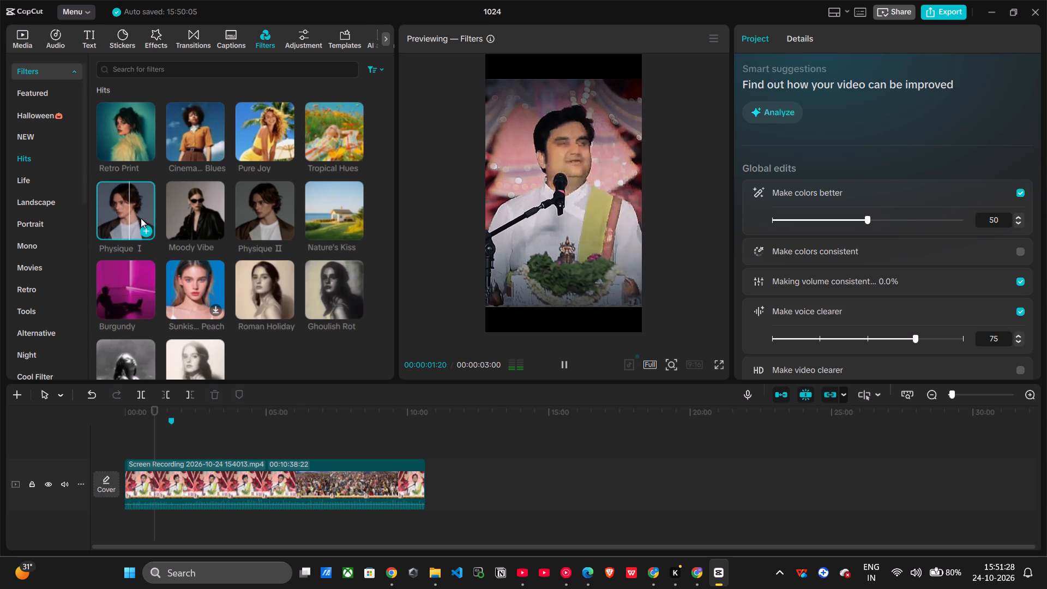
Preview the Badbunny filter from the Life category on the video.
click(38, 178)
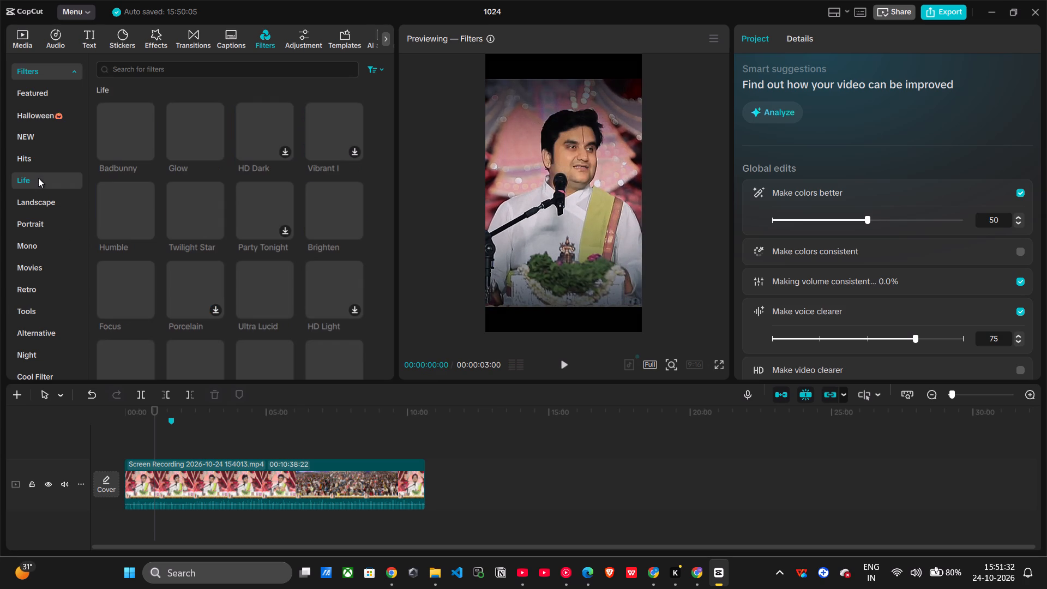
click(110, 123)
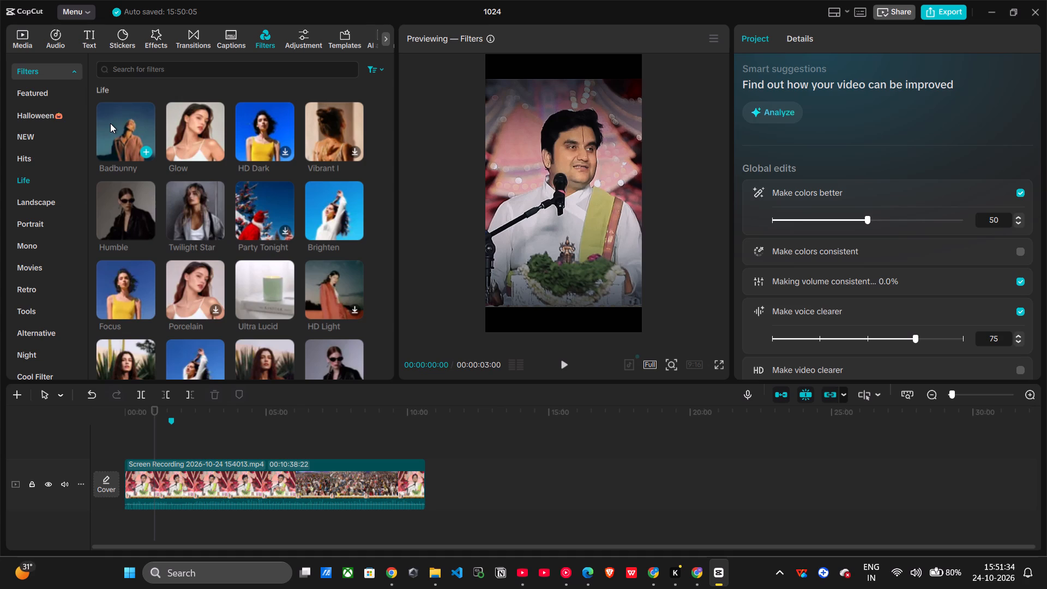
click(122, 123)
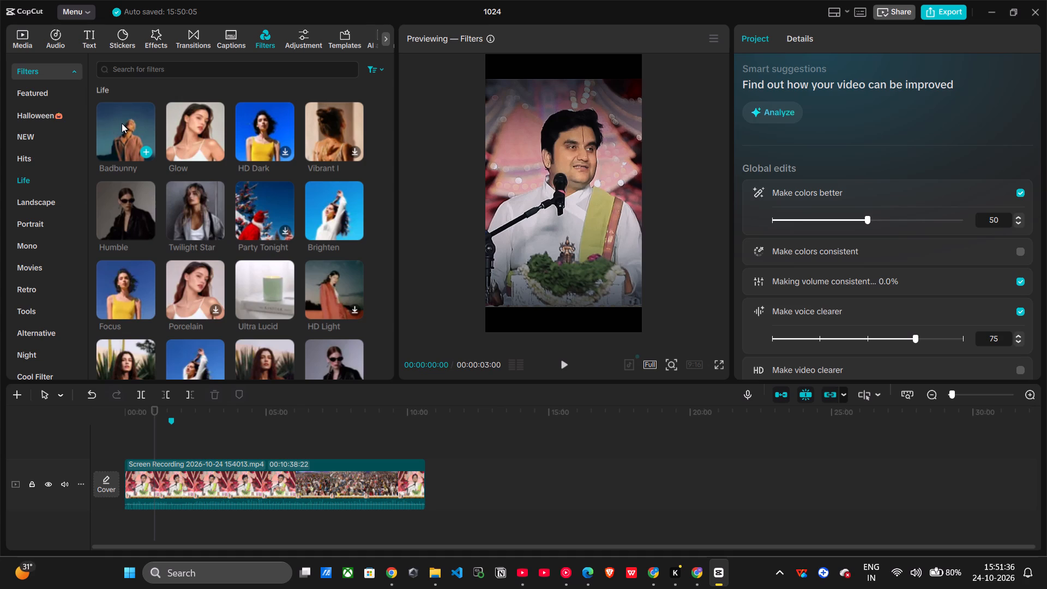
click(122, 123)
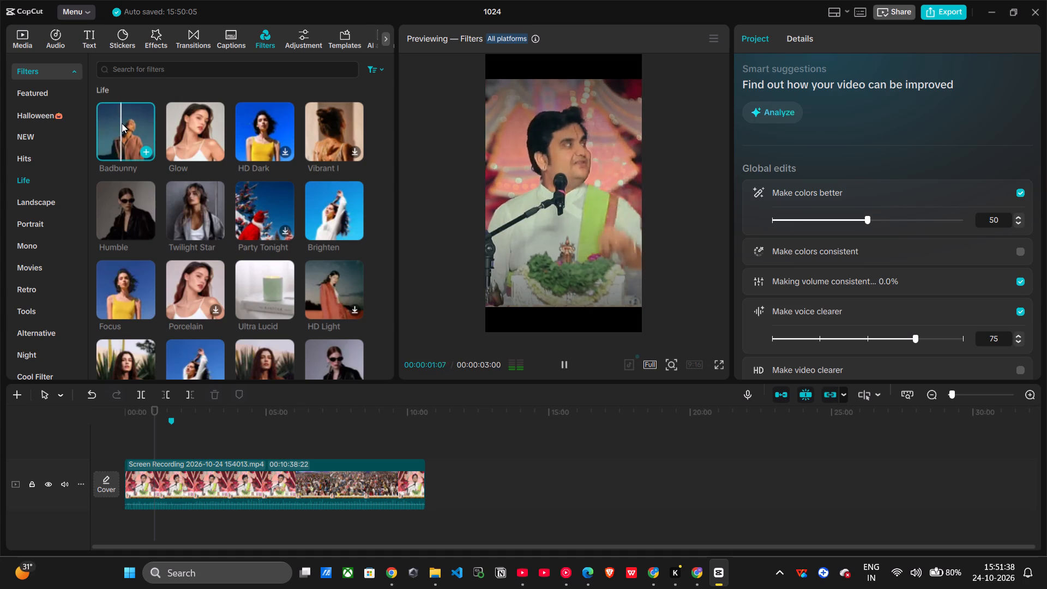
Apply the Physique I filter from the Hits category to the clip on the timeline.
click(22, 158)
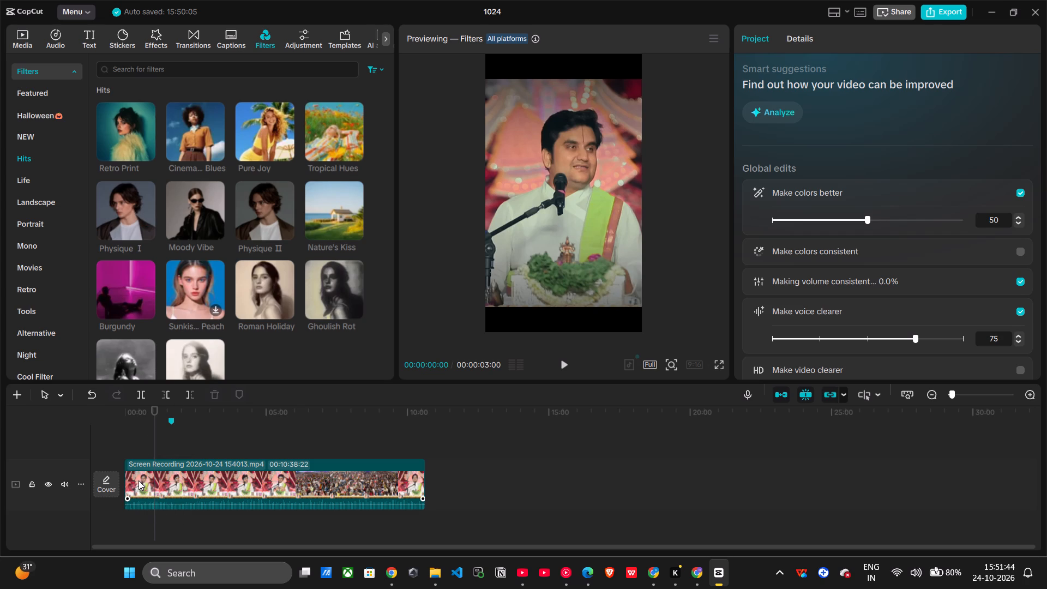
drag(118, 219, 135, 473)
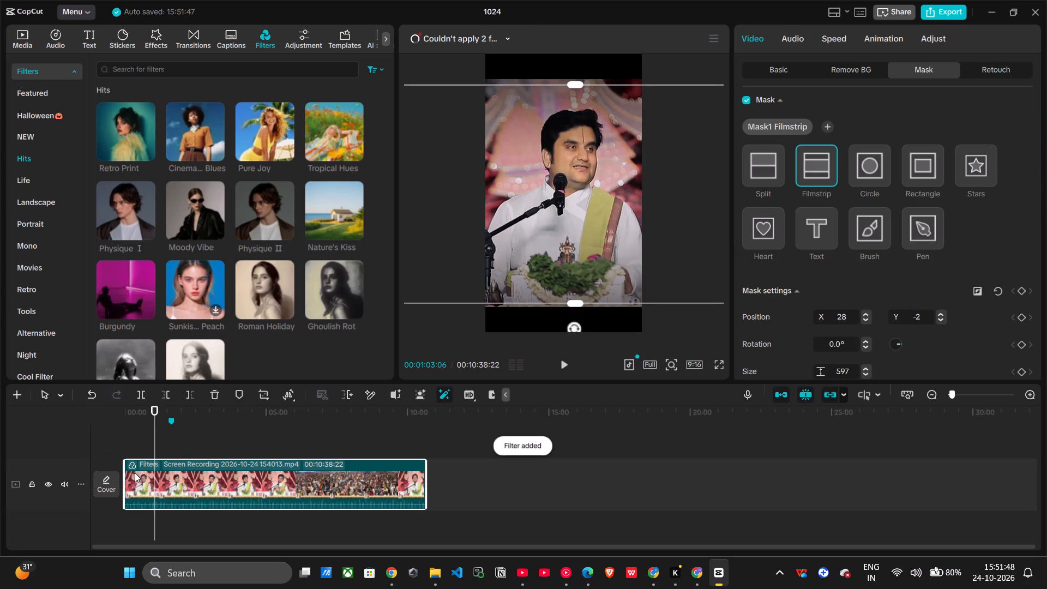
Preview the Humble and Badbunny filters from the Life category and browse the rest of that category.
click(29, 181)
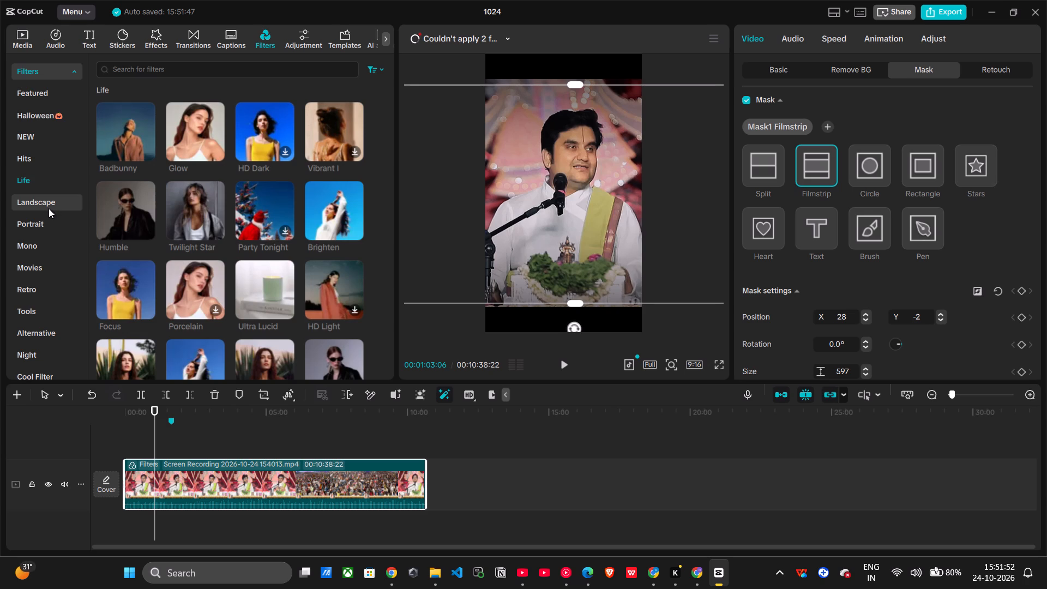
click(120, 210)
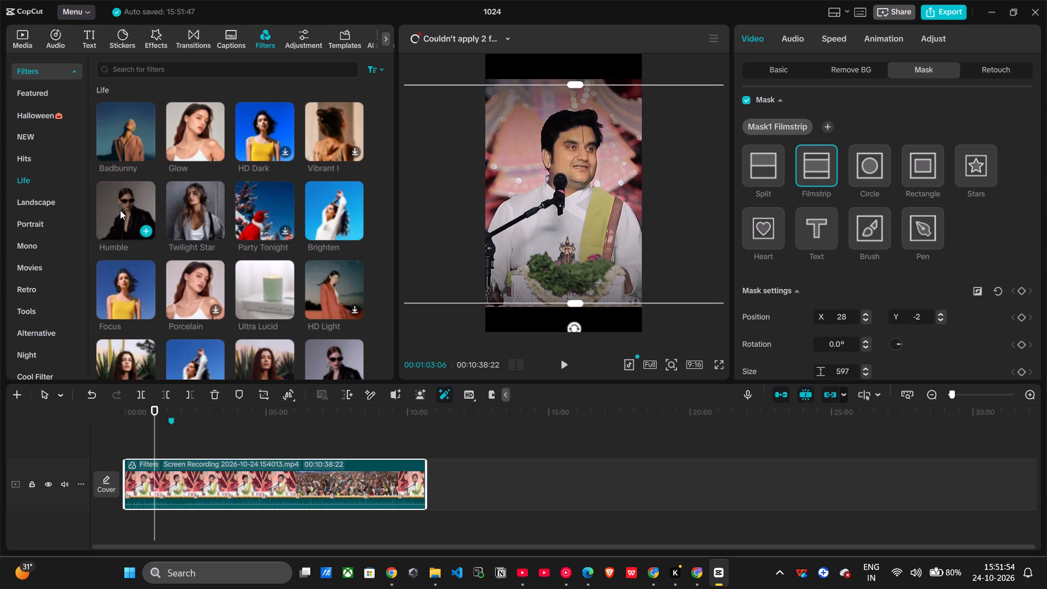
click(120, 210)
click(134, 139)
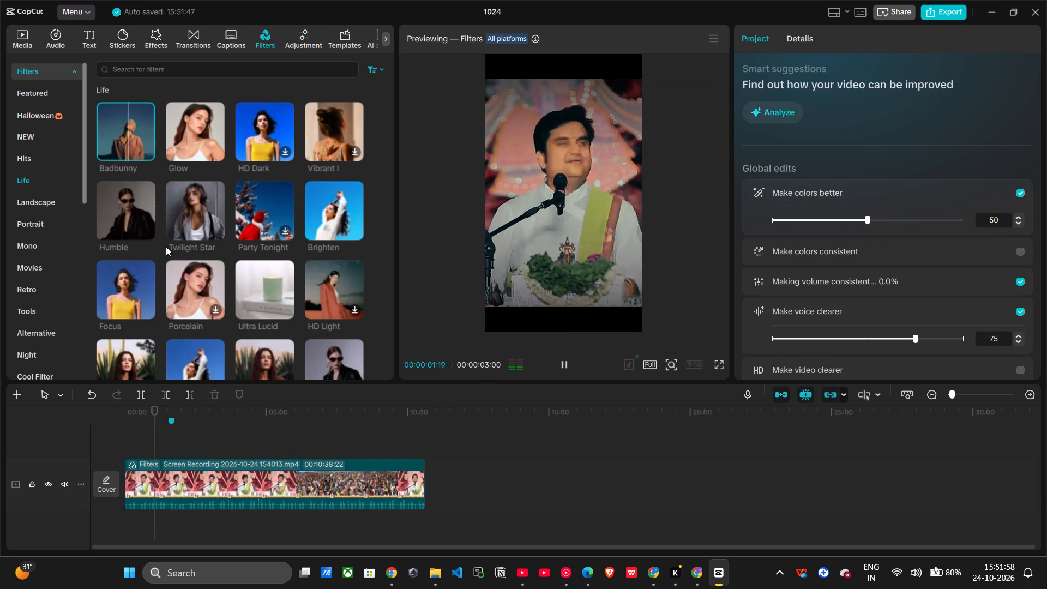
scroll(166, 247, down, 1)
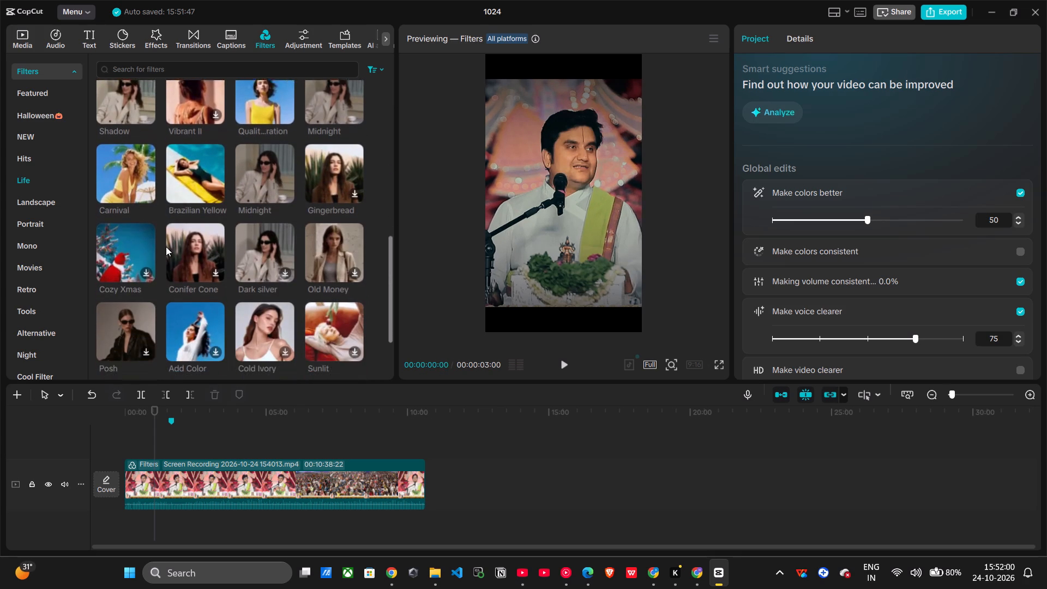
scroll(166, 247, down, 1)
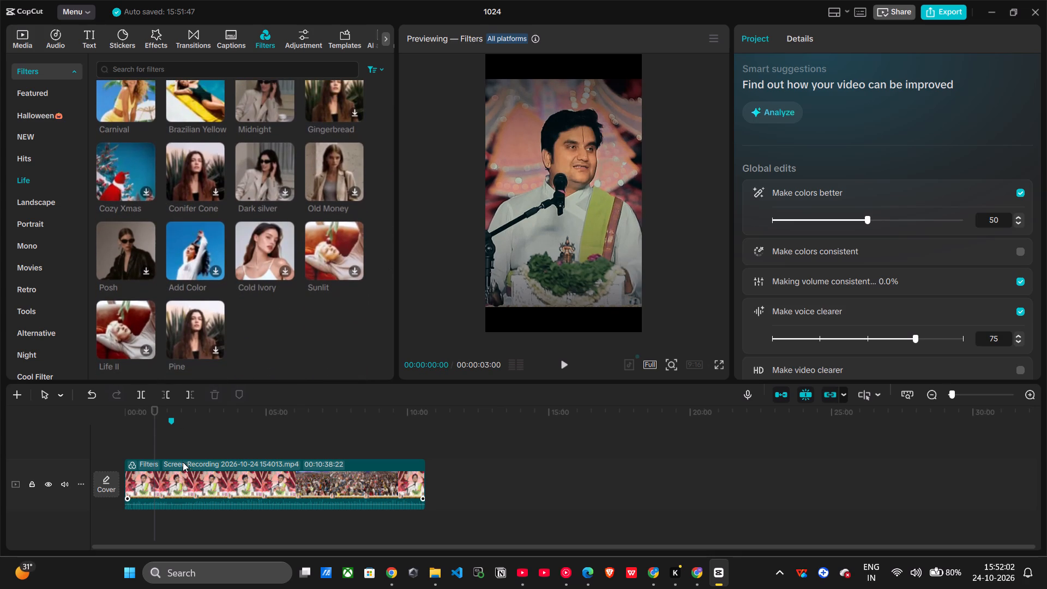
Review the filtered video from about 0:32, skipping forward through the speaker and audience shots to about 2:34.
click(140, 435)
key(space)
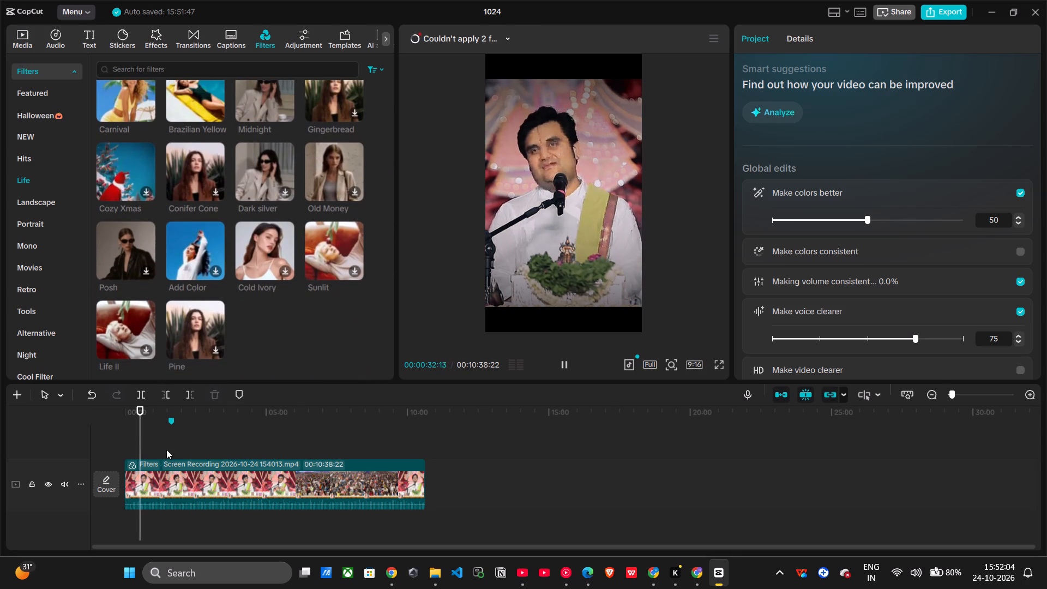
click(179, 439)
key(space)
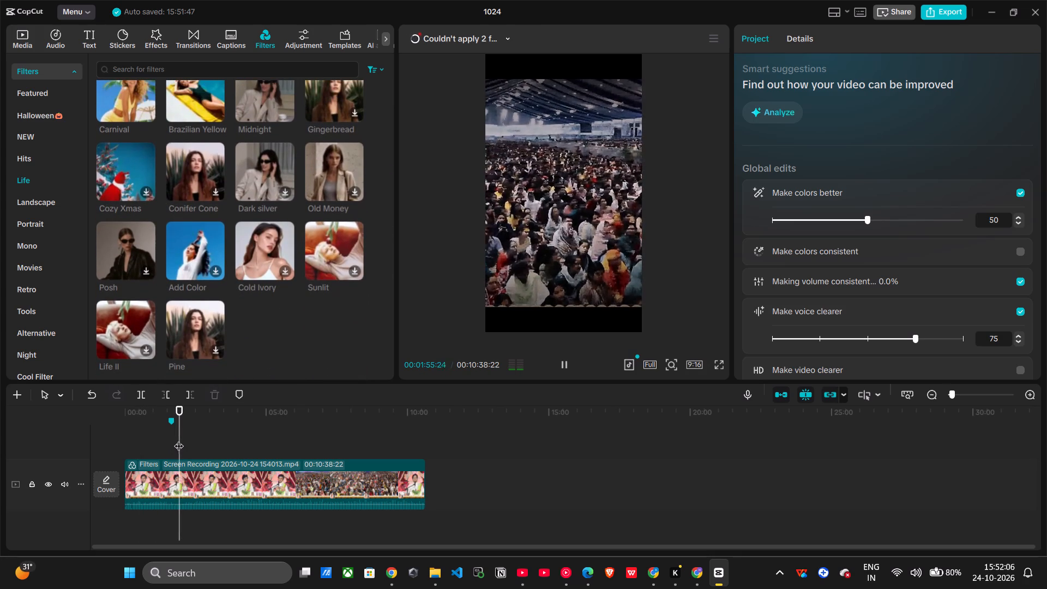
key(shift+Right)
key(shift+Right)
key(shift+Right)
key(shift+Right)
key(shift+Right)
key(shift+Right)
key(shift+Right)
key(shift+Right)
key(shift+Right)
key(shift+Right)
key(shift+Right)
key(shift+Right)
key(shift+Right)
key(shift+Right)
key(shift+Right)
key(shift+Right)
key(shift+Right)
key(shift+Right)
key(shift+Right)
key(shift+Right)
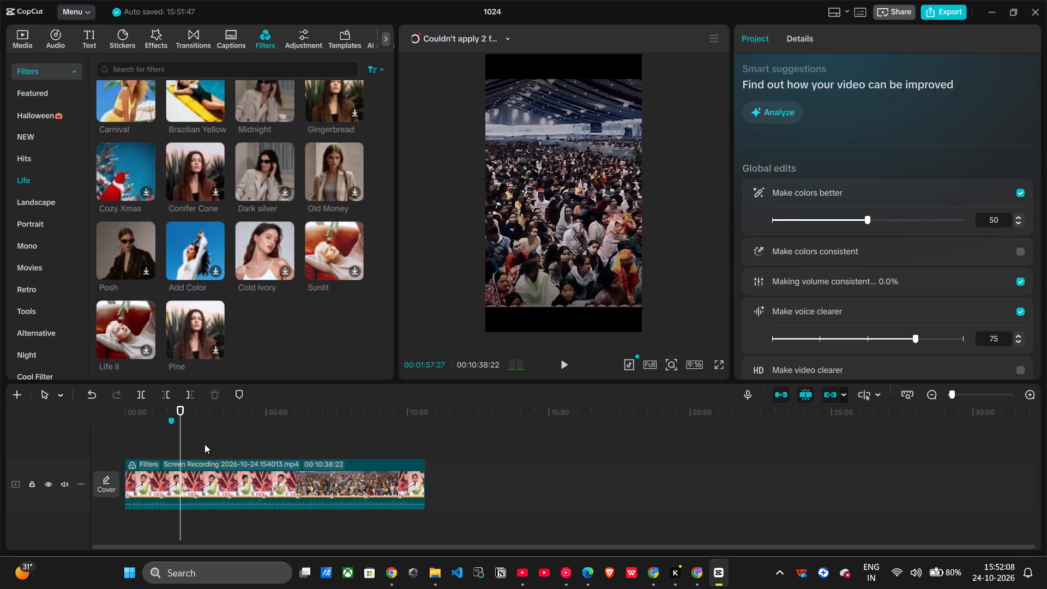
key(space)
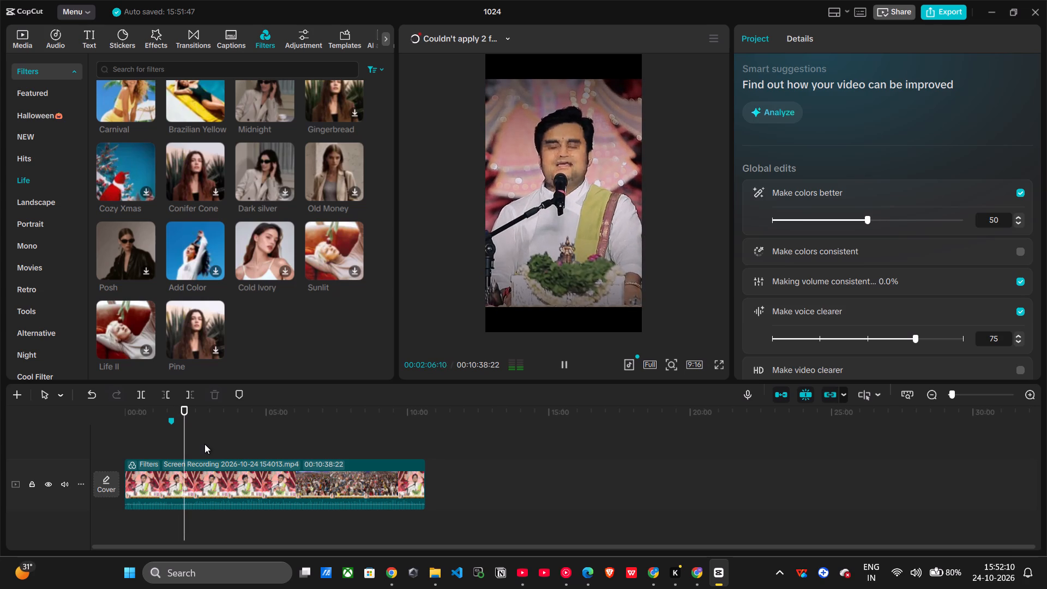
key(shift+space)
key(shift+space)
key(shift+space)
key(shift+space)
key(shift+space)
key(shift+space)
key(Right)
key(shift+Right)
key(shift+Right)
key(shift+Right)
key(shift+Right)
key(shift+Right)
key(shift+Right)
key(shift+Right)
key(shift+Right)
key(shift+Right)
key(shift+Right)
key(shift+Right)
key(shift+Right)
key(shift+Right)
key(shift+Right)
key(shift+Right)
key(shift+Right)
key(shift+Right)
key(shift+Right)
key(shift+Right)
key(shift+Right)
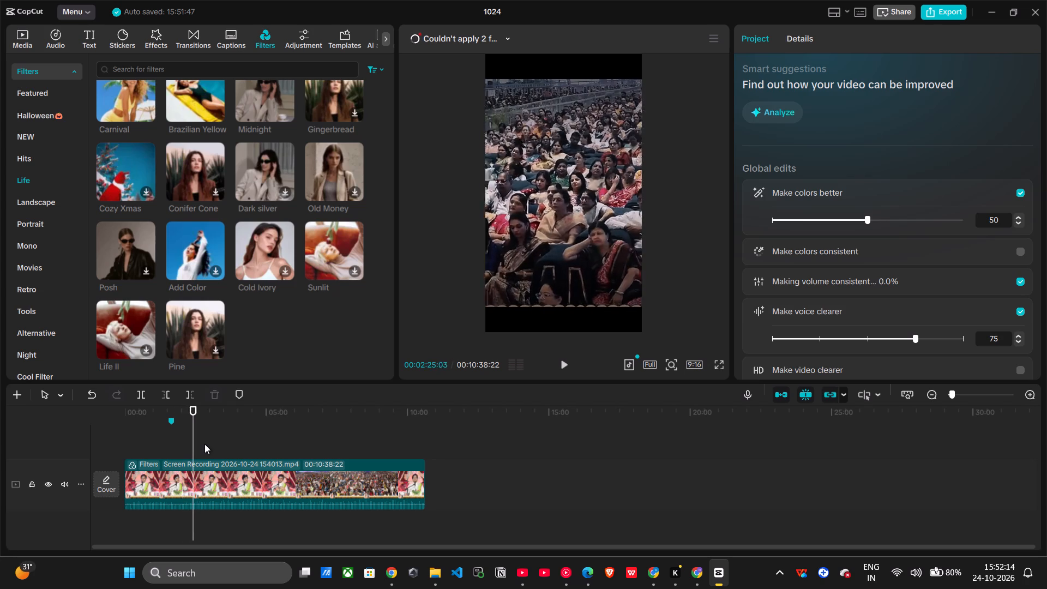
key(shift+space)
key(space)
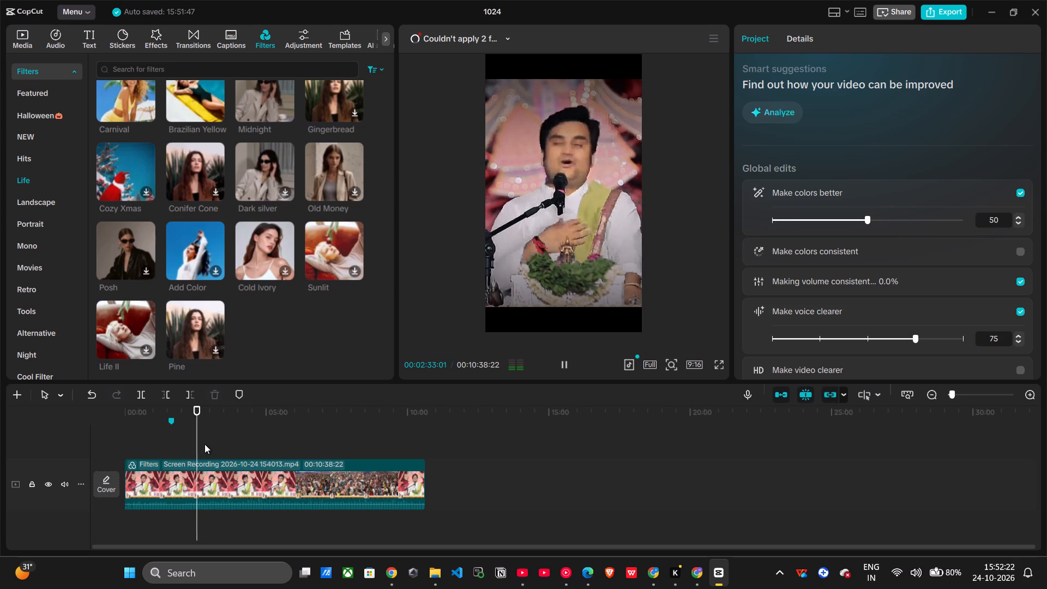
Step back through the video from about 2:34 to about 1:46, playing short stretches to find a cut point.
key(shift+Left)
key(shift+Left)
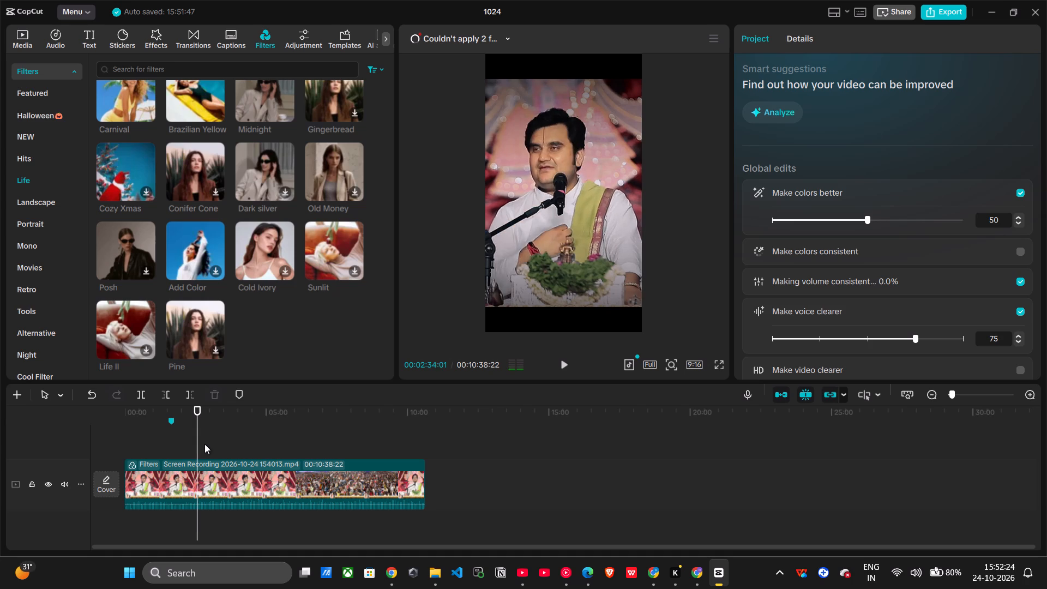
key(shift+Left)
key(shift+Left)
key(shift+Left)
key(shift+Left)
key(shift+Left)
key(shift+Left)
key(shift+Left)
key(shift+Left)
key(shift+Left)
key(shift+Left)
key(shift+Left)
key(shift+Left)
key(shift+Left)
key(shift+Left)
key(shift+Left)
key(shift+Left)
key(shift+Left)
key(shift+Left)
key(shift+Left)
key(shift+Left)
key(shift+Left)
key(shift+Left)
key(shift+Left)
key(shift+Left)
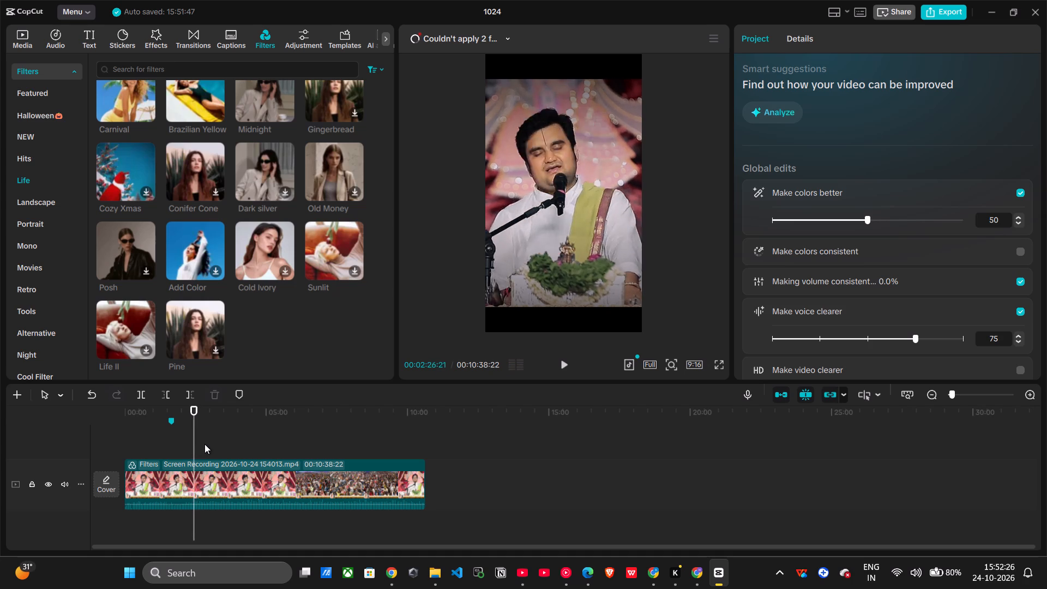
key(space)
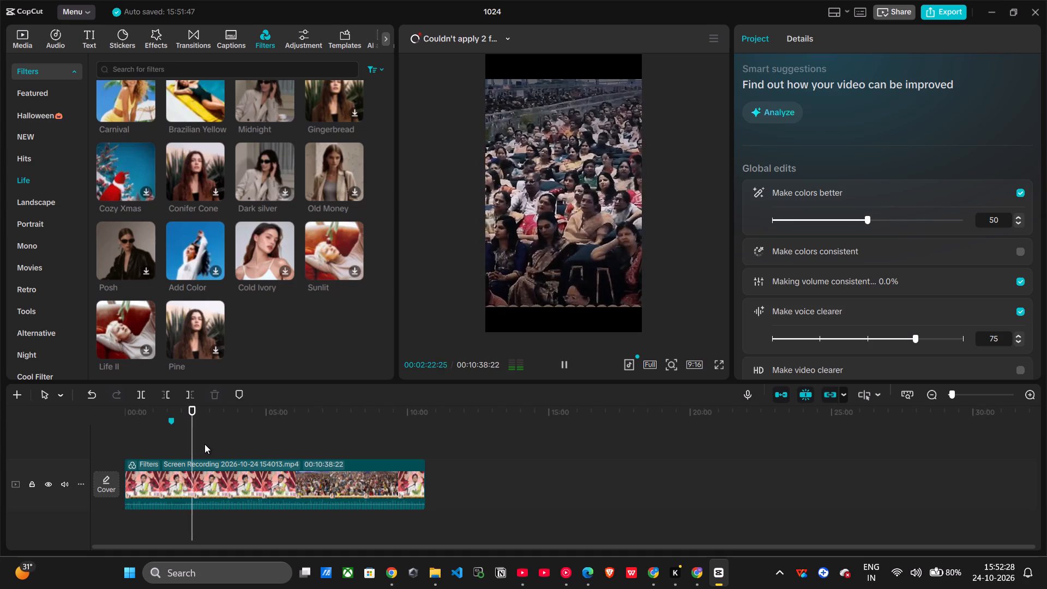
key(shift+Left)
key(shift+Left)
key(shift+Left)
key(shift+Left)
key(shift+Left)
key(shift+Left)
key(shift+Left)
key(shift+Left)
key(shift+Left)
key(shift+Left)
key(shift+Left)
key(shift+Left)
key(shift+Left)
key(shift+Left)
key(shift+Left)
key(shift+Left)
key(shift+Left)
key(shift+Left)
key(shift+Left)
key(shift+Left)
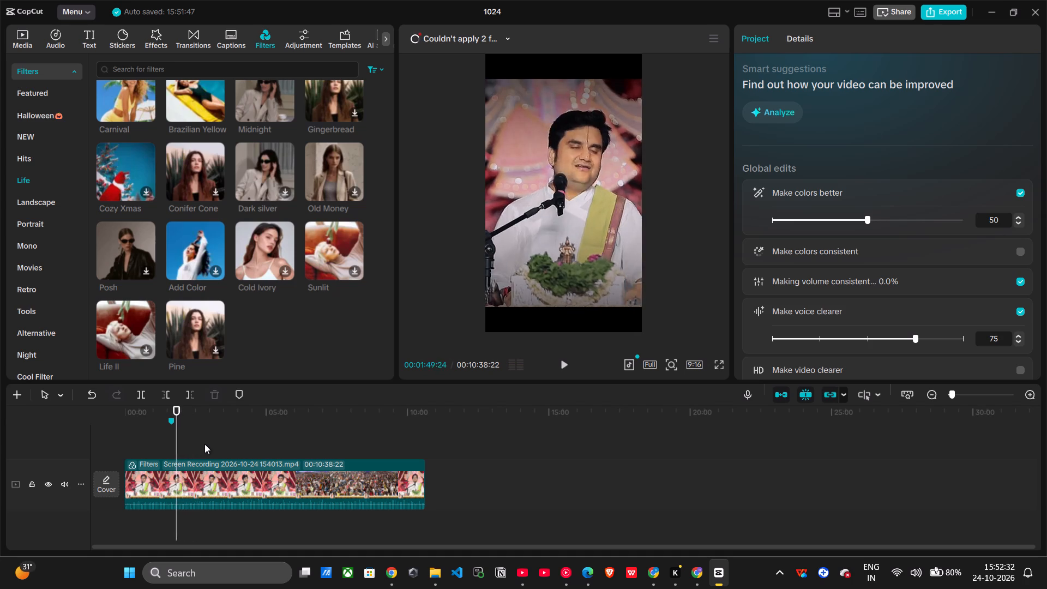
key(space)
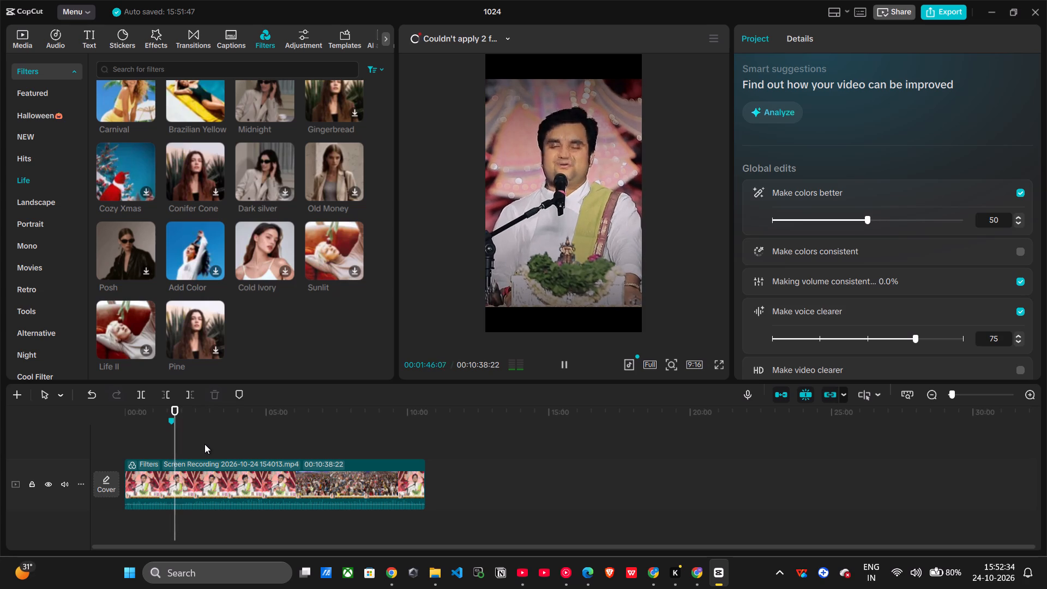
Split the screen recording clip at about 1:37, near the timeline marker.
click(249, 476)
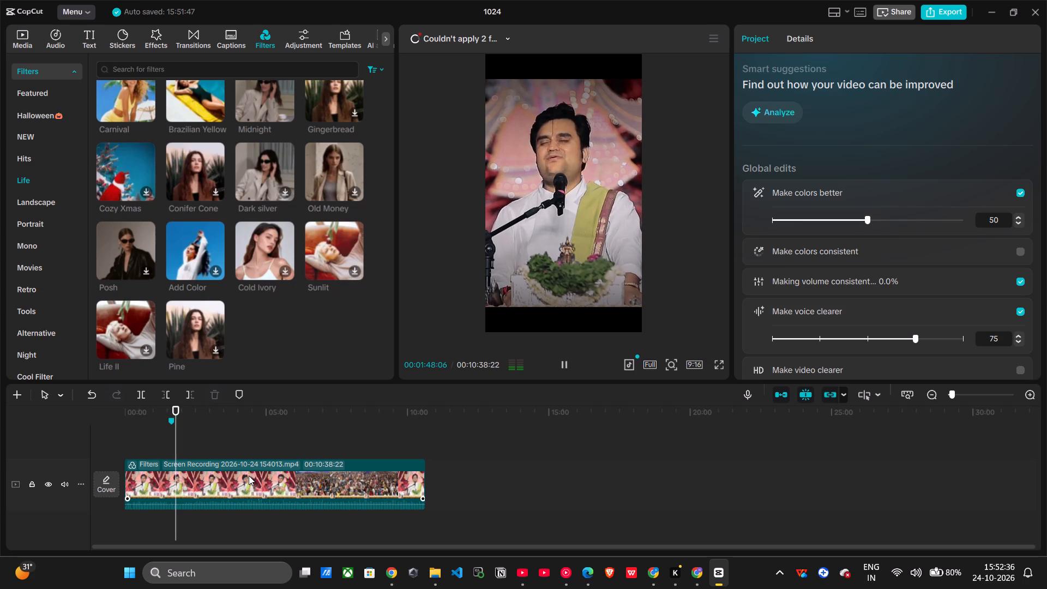
key(shift+Left)
key(shift+Left)
key(shift+Left)
key(shift+Left)
key(shift+Left)
key(shift+Left)
key(shift+Left)
key(shift+Left)
key(shift+Left)
key(shift+Left)
key(shift+Left)
key(shift+Left)
key(shift+Left)
key(shift+Left)
key(shift+Left)
key(shift+Left)
key(shift+Left)
key(shift+Left)
key(shift+Left)
key(shift+Left)
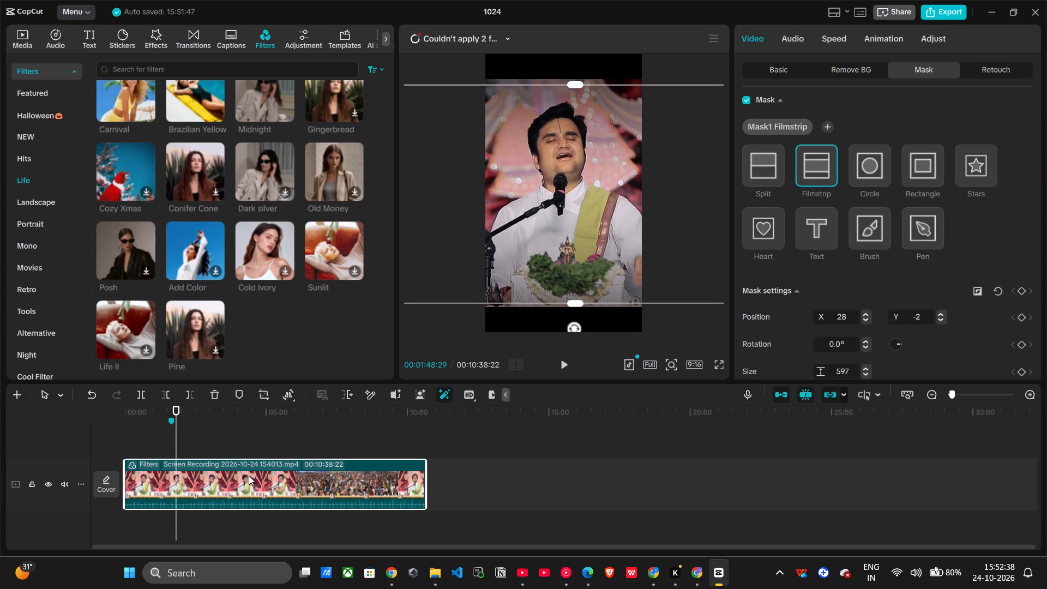
key(space)
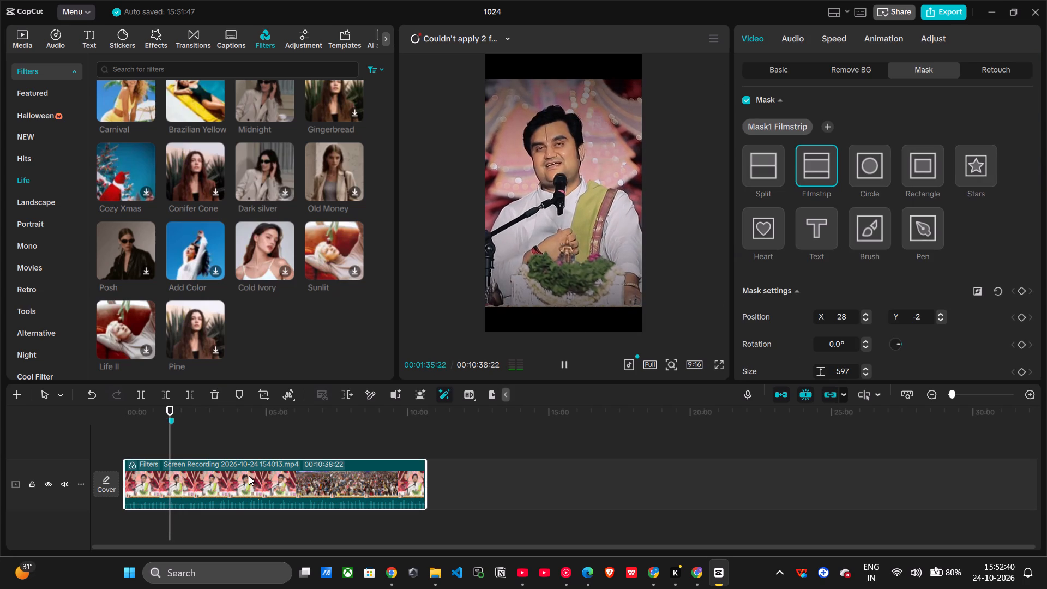
key(ctrl+b)
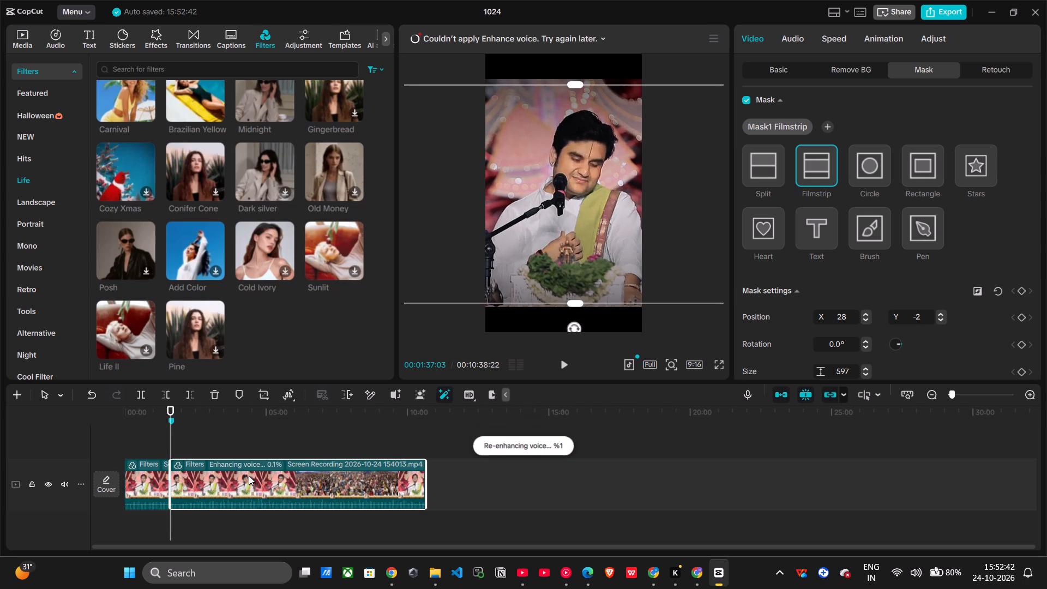
Play the second part of the clip from the split point.
key(space)
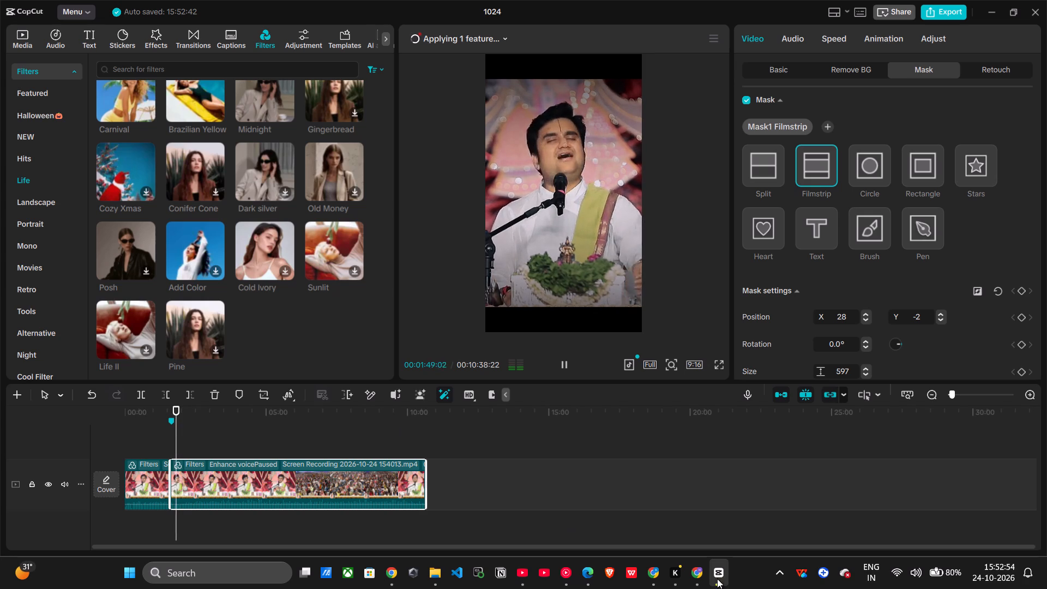
Switch to Chrome, check the C Programming 7 download progress, and close the Fast.com speed test tab.
click(650, 580)
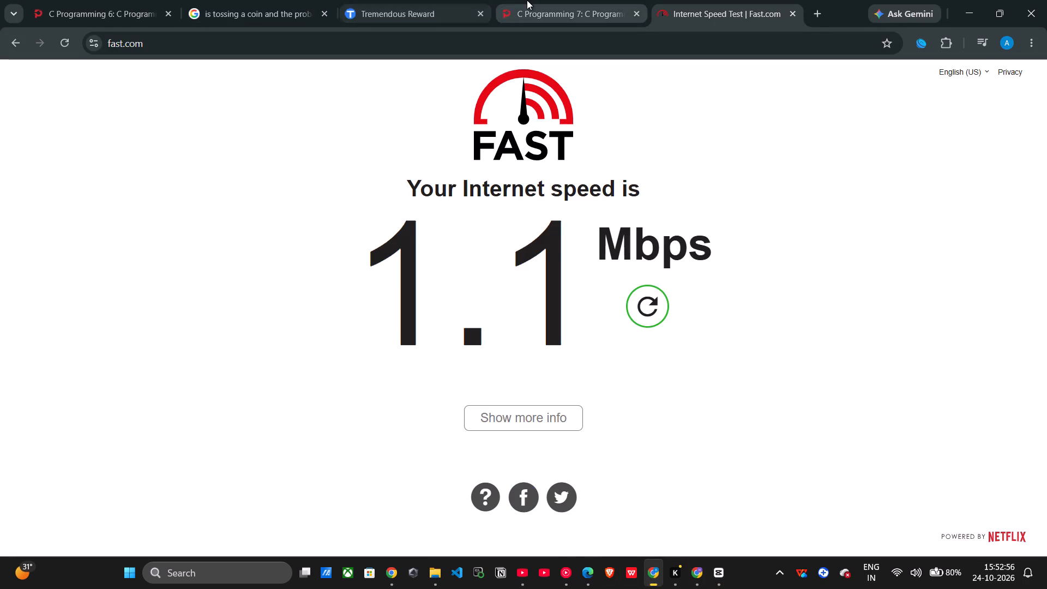
click(528, 0)
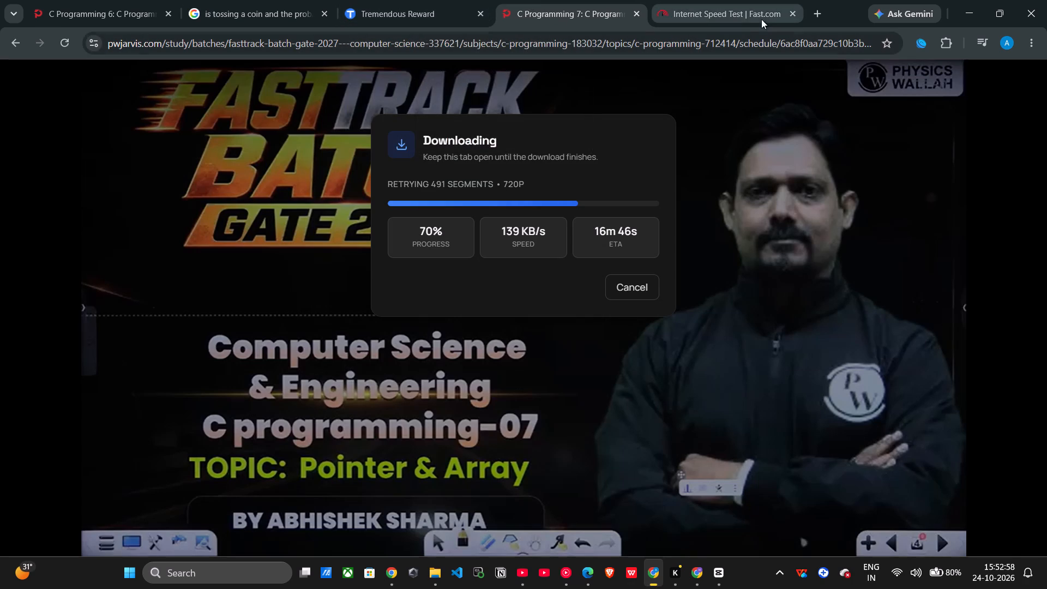
click(786, 15)
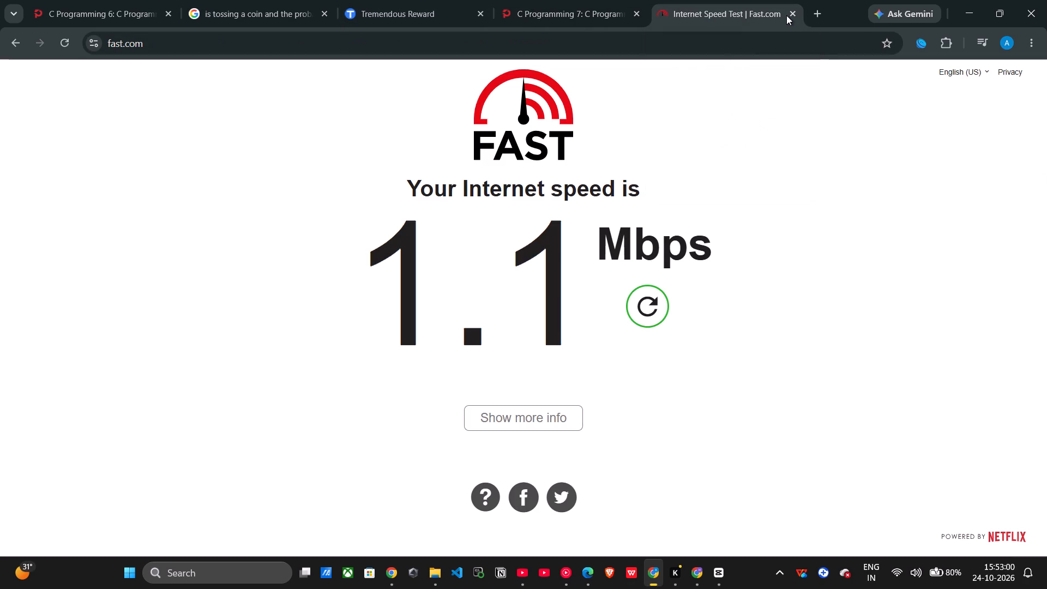
click(792, 11)
Open Chrome's download history and check it against the C Programming 6 video download in its own tab.
key(ctrl+j)
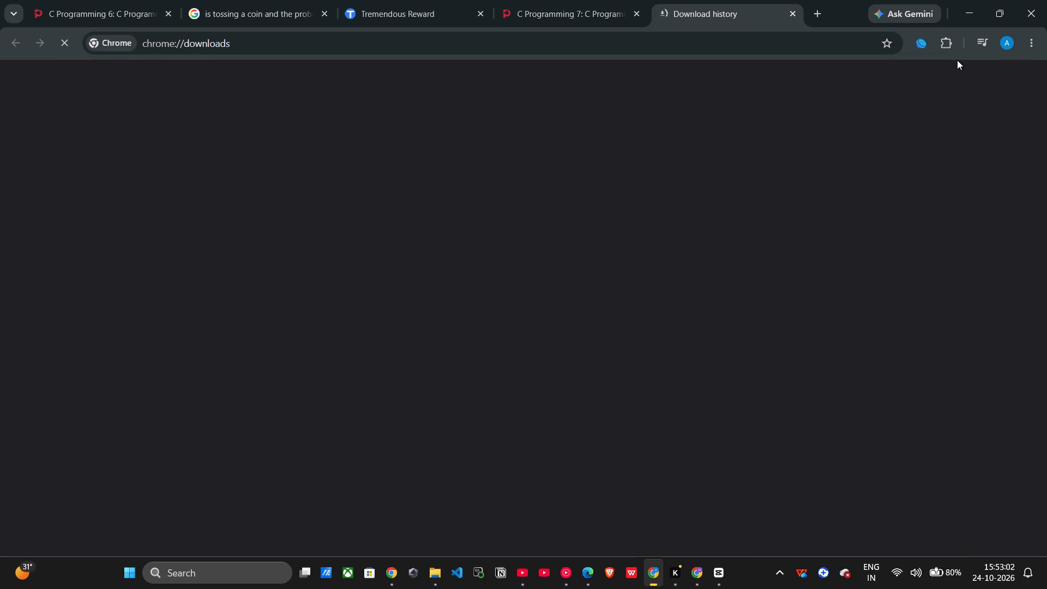
click(549, 0)
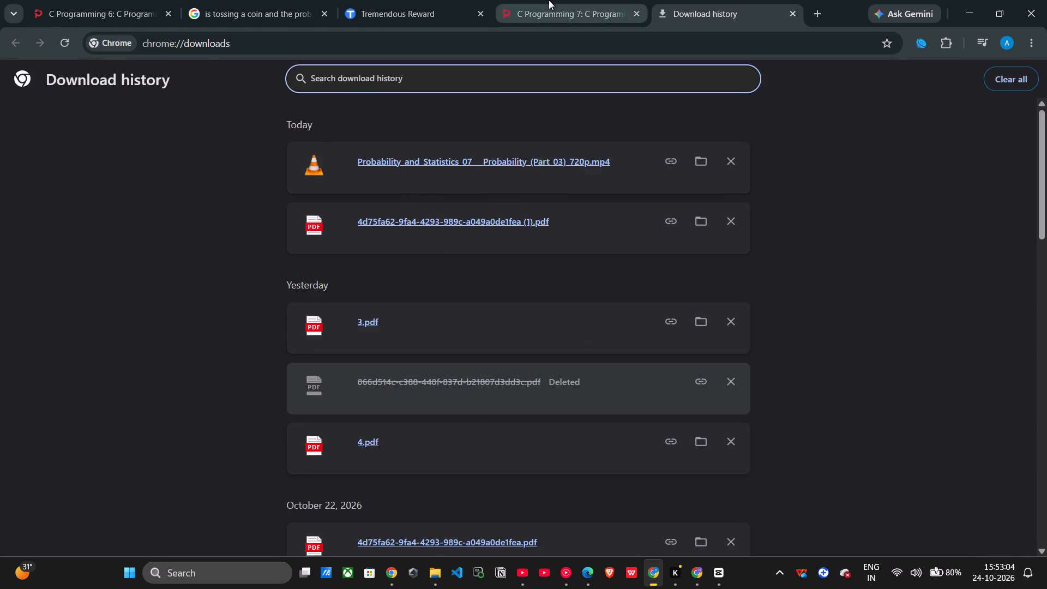
click(92, 0)
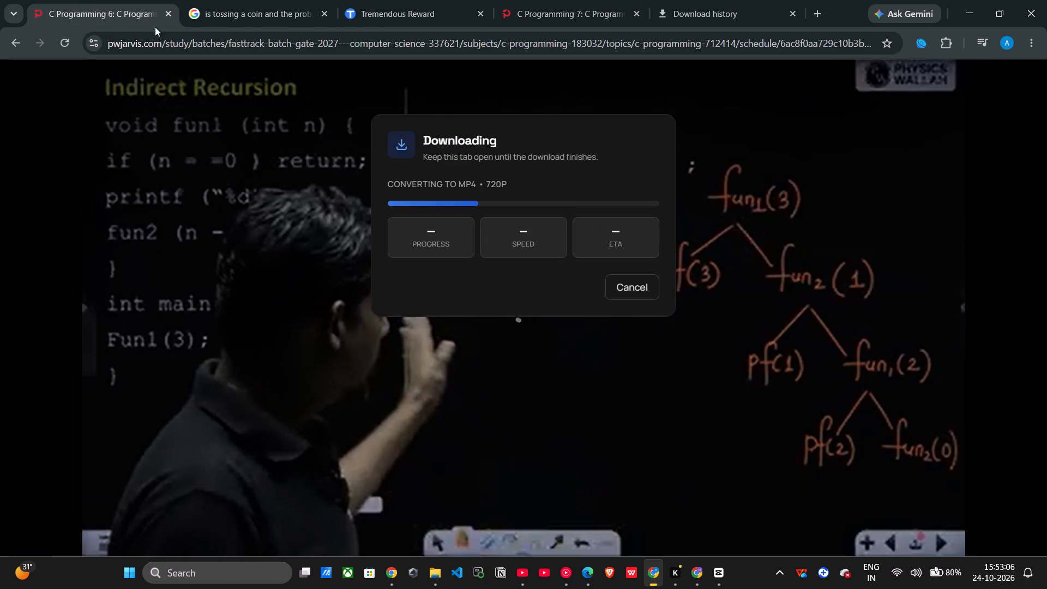
click(489, 378)
click(688, 0)
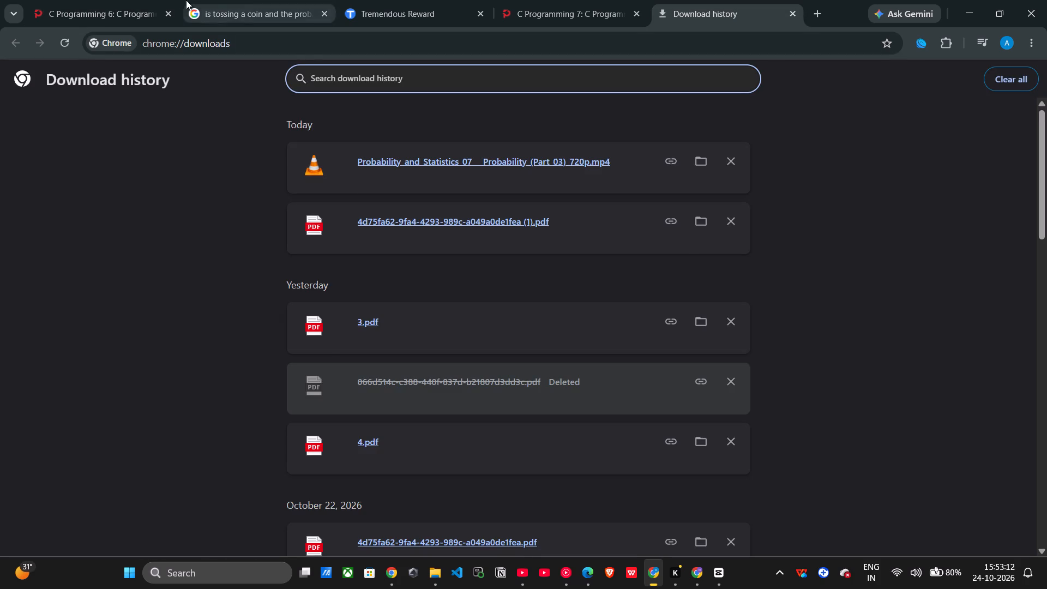
Bring up the C Programming 6 video tab, switch back to CapCut and pause the clip's playback at about 2:14.
click(149, 0)
key(alt+Tab)
key(alt+Tab)
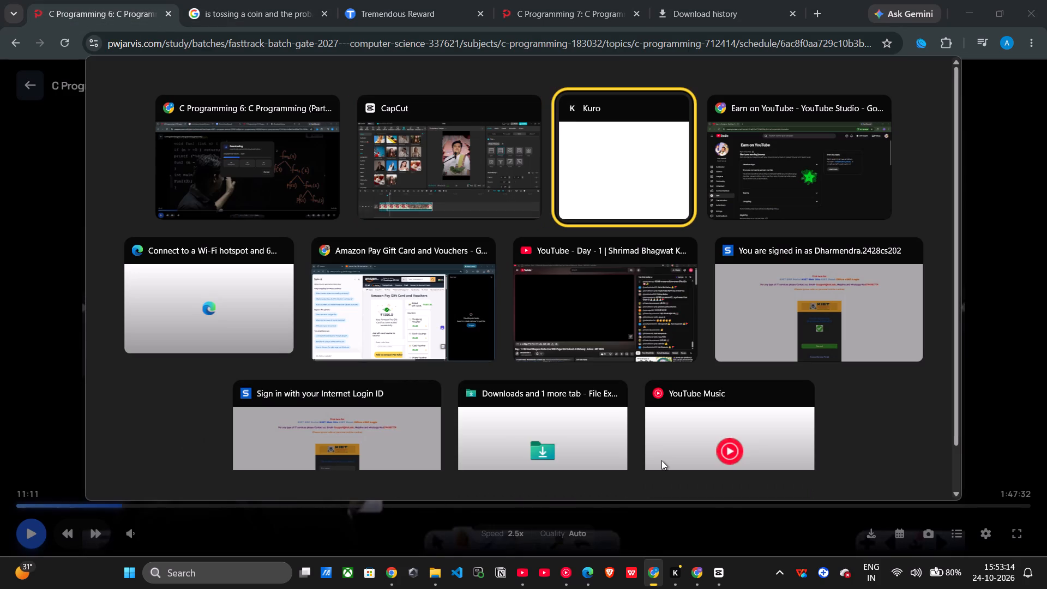
key(alt+shift+Tab)
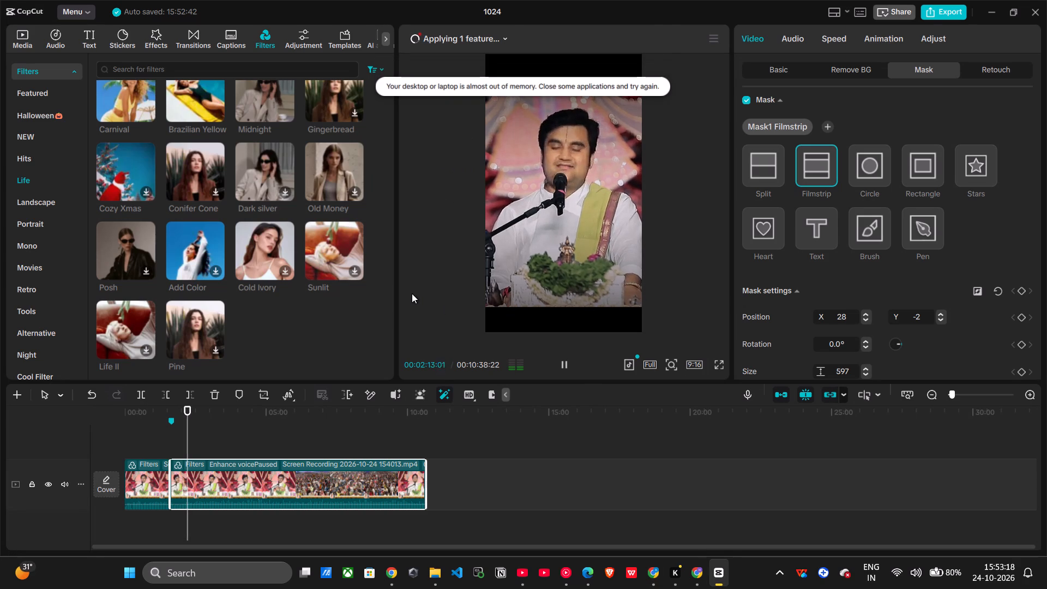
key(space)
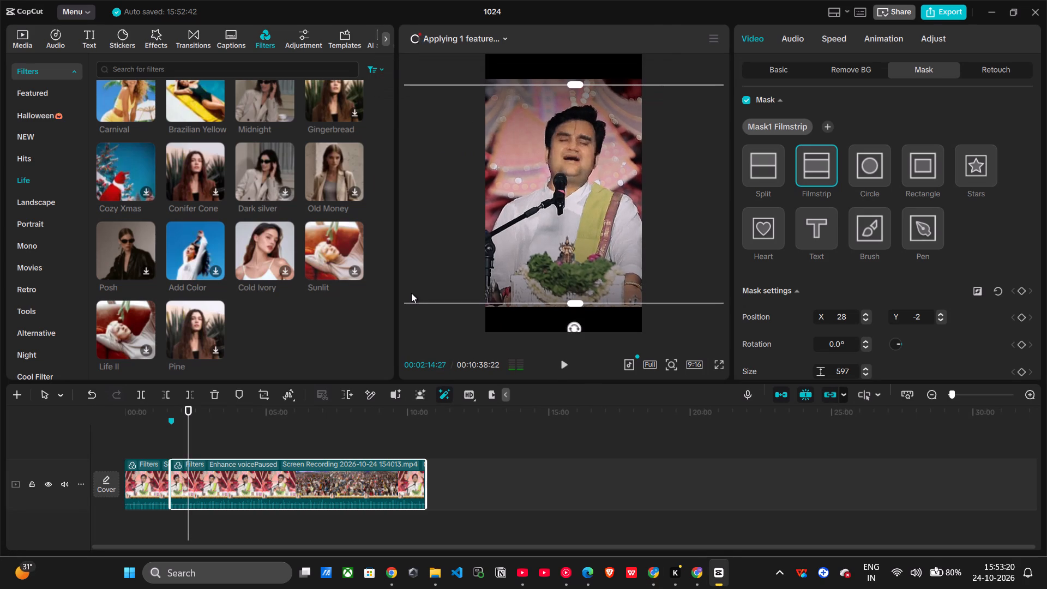
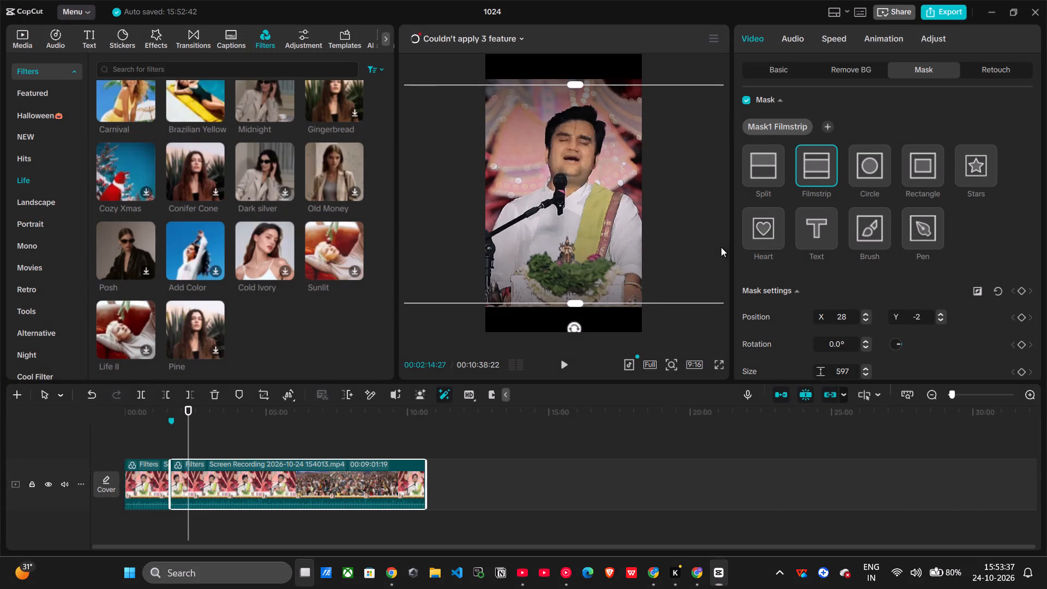
click(732, 300)
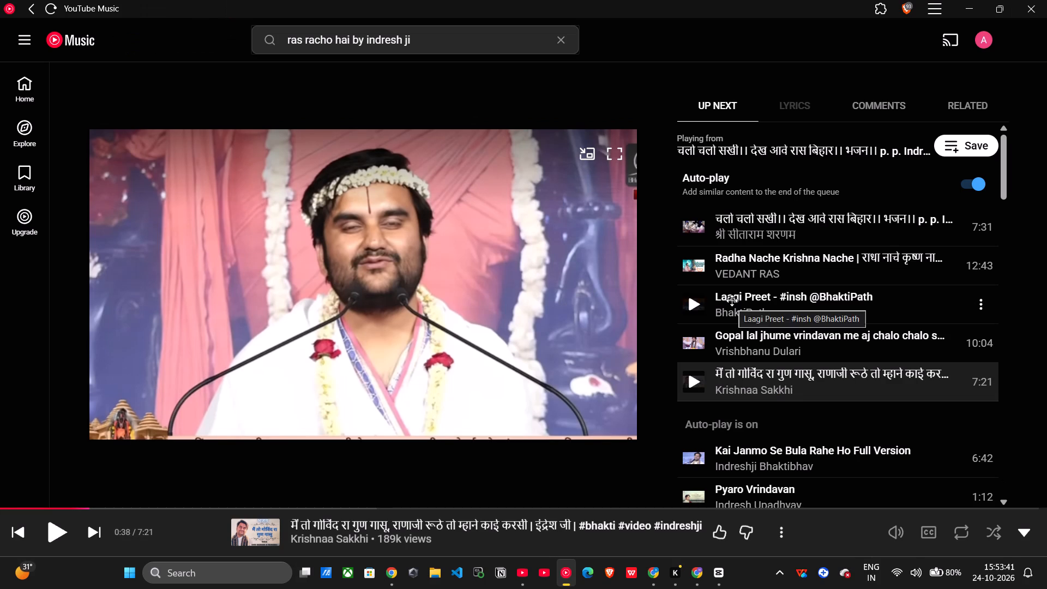
click(514, 298)
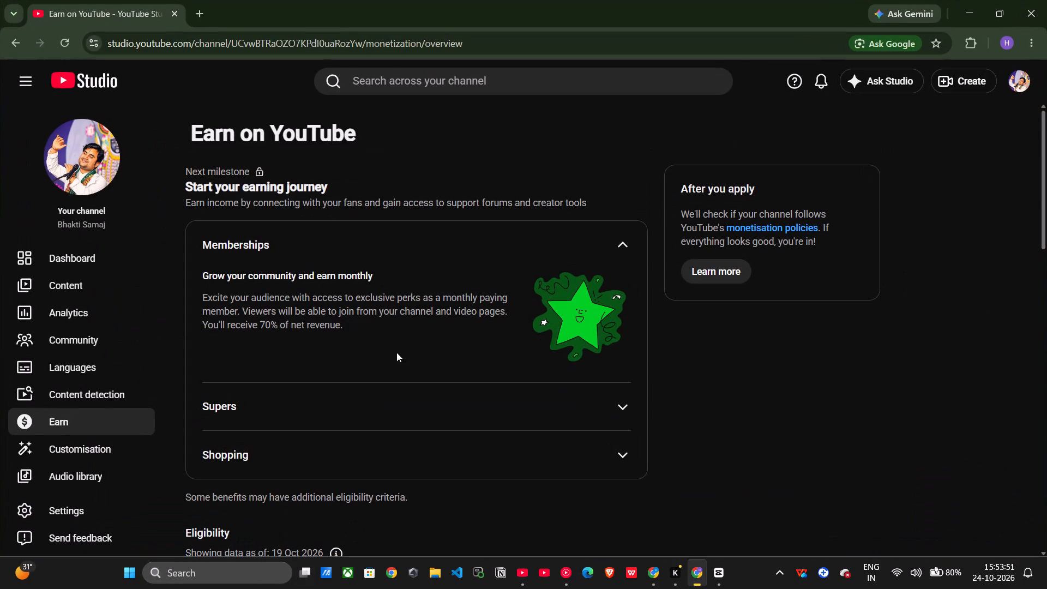
click(102, 261)
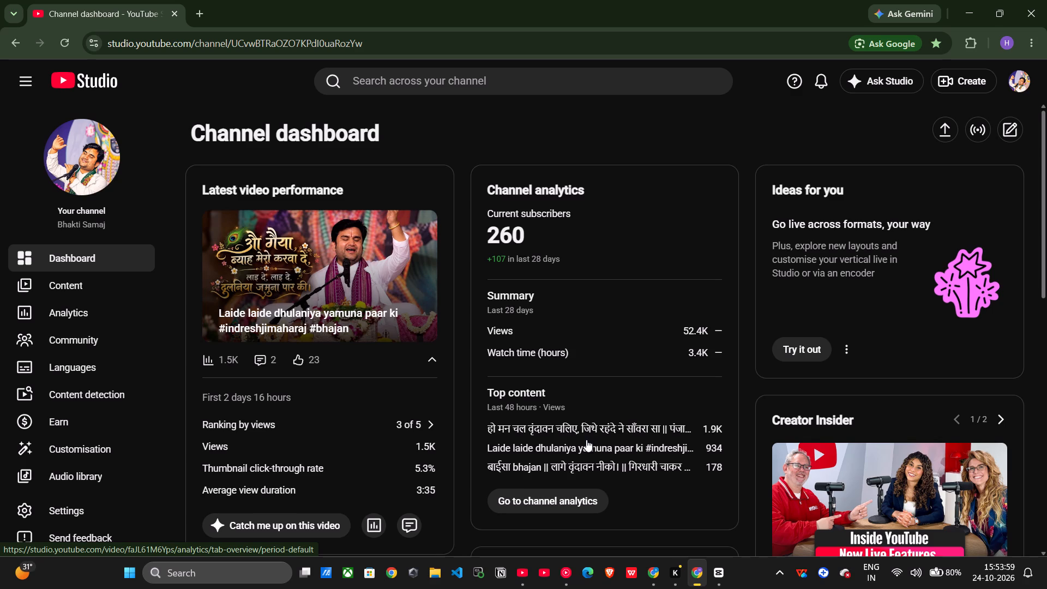
key(ctrl+w)
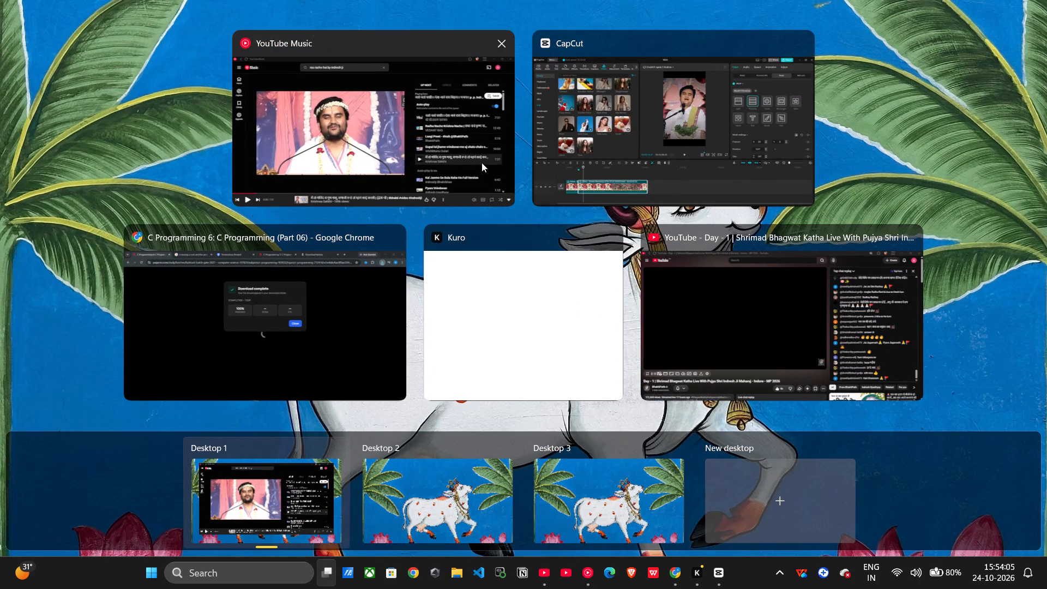
Return to CapCut and resume playback of the second part of the clip from about 2:14.
click(623, 126)
key(space)
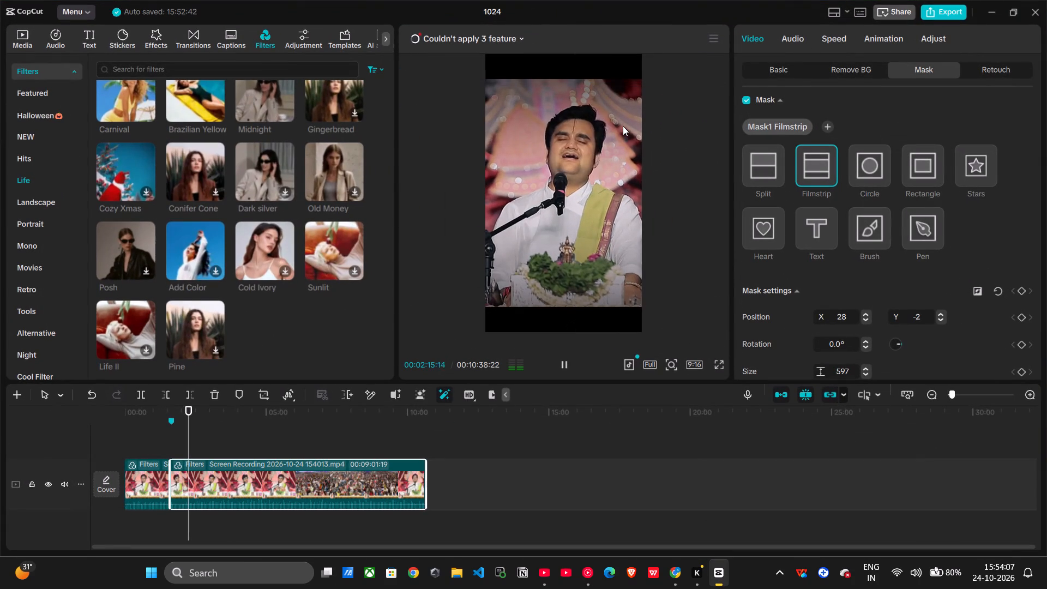
Switch to Chrome, dismiss the C Programming 6 download dialog, try playing the lecture, and check the C Programming 7 download.
click(673, 563)
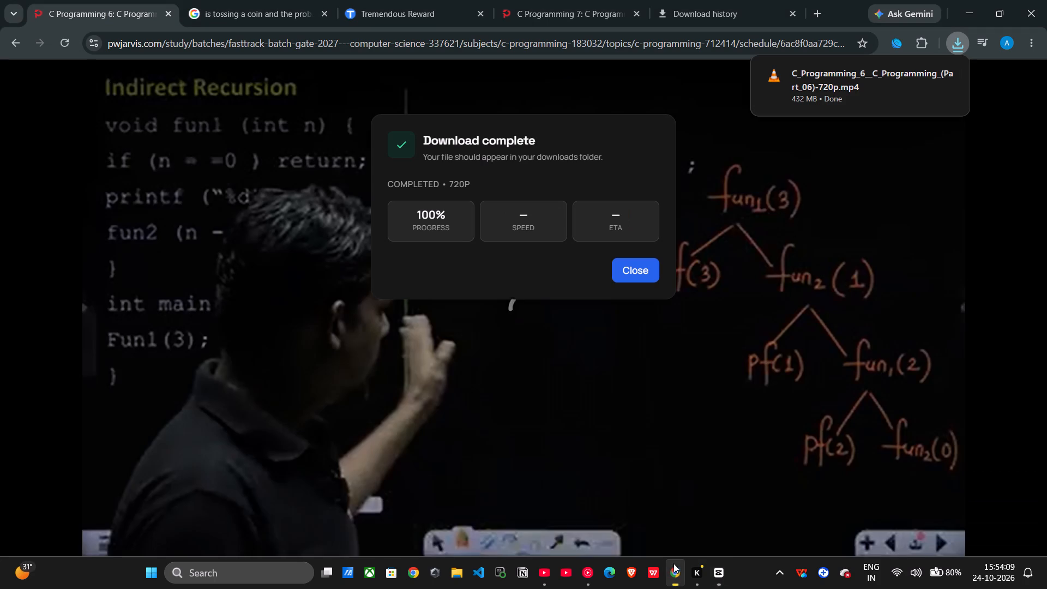
click(641, 268)
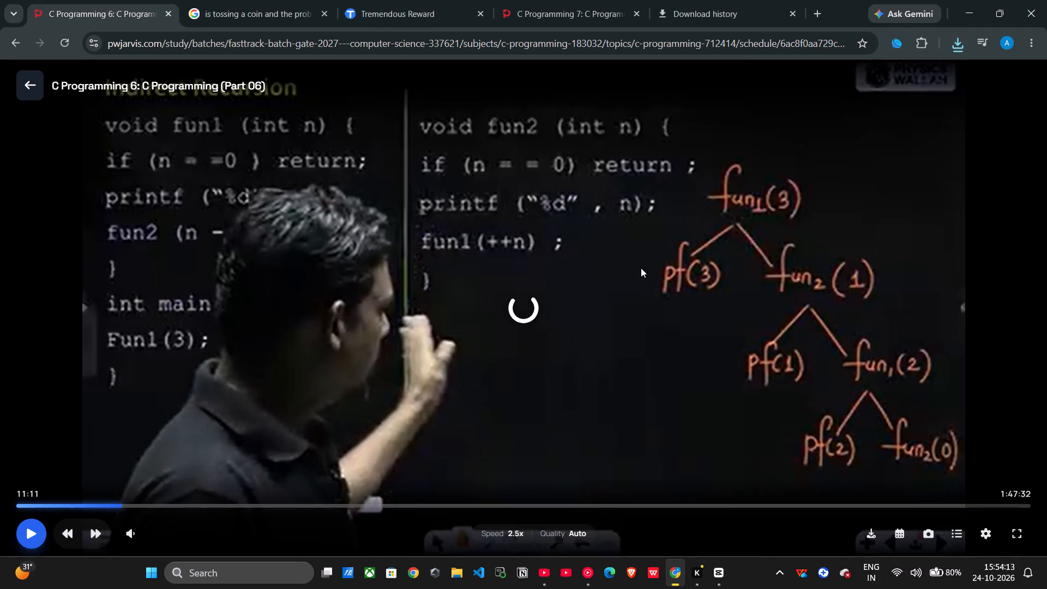
click(508, 276)
click(508, 276)
click(508, 276)
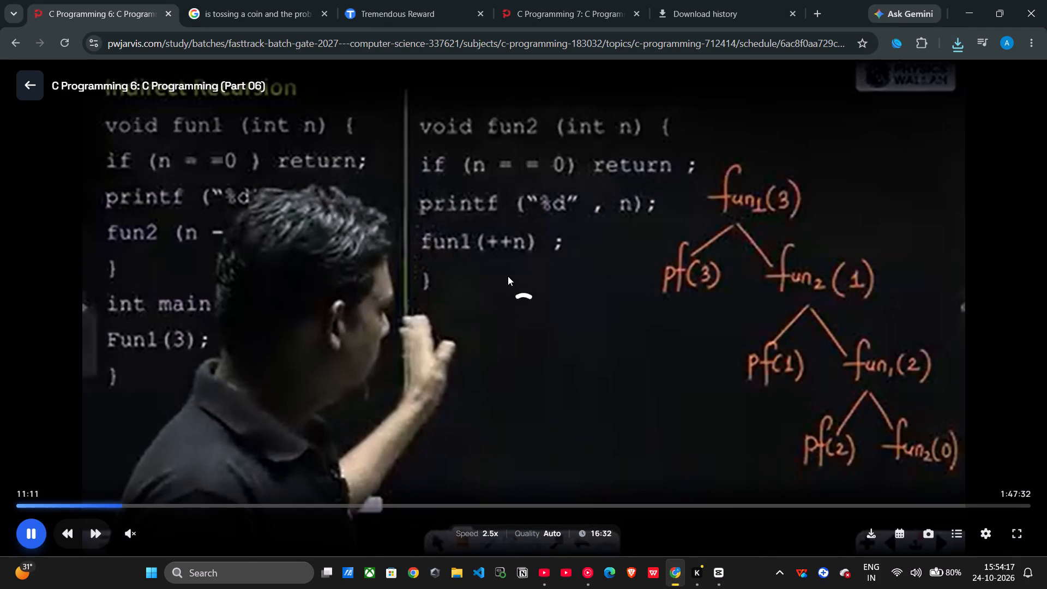
key(space)
click(657, 0)
click(606, 0)
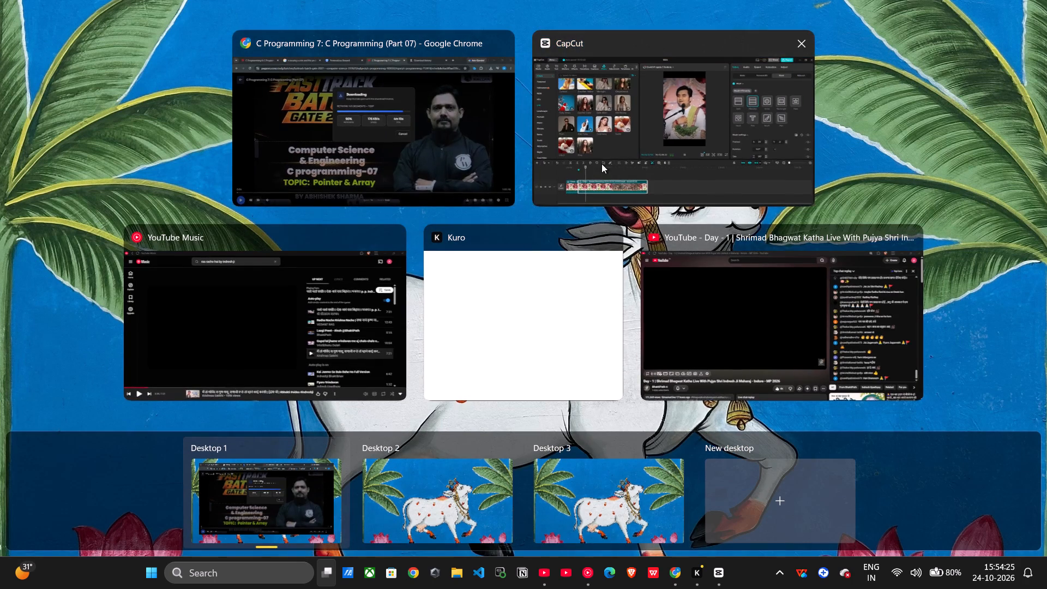
Return to CapCut and split the second part of the screen recording at about 2:29.
click(601, 164)
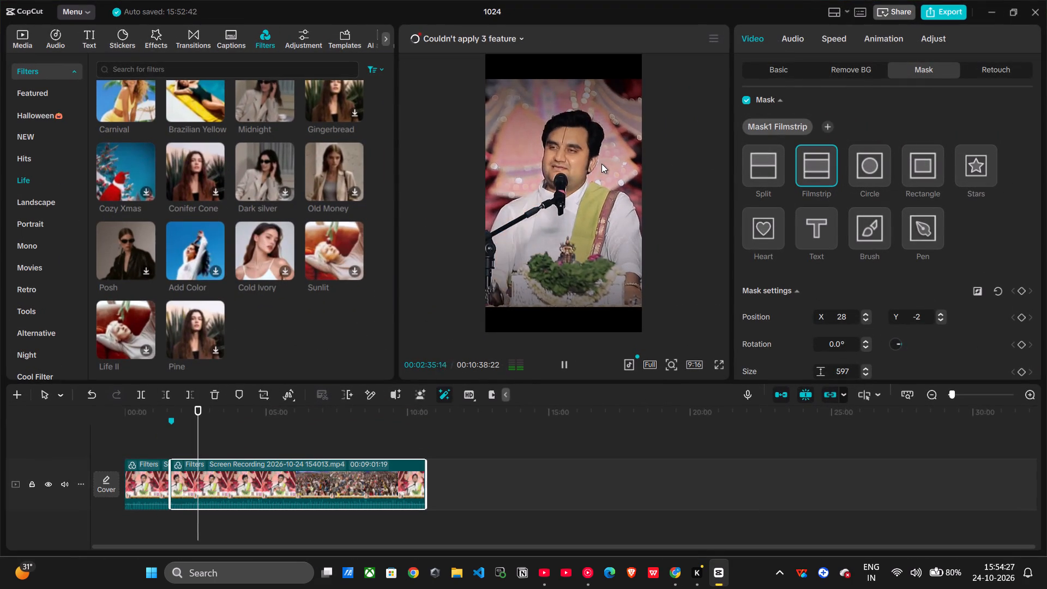
key(shift+Left)
key(shift+Left)
key(shift+Left)
key(shift+Left)
key(shift+Left)
key(shift+Left)
key(shift+Left)
key(shift+Left)
key(shift+Left)
key(shift+Left)
key(shift+Left)
key(shift+Left)
key(shift+Left)
key(shift+Left)
key(shift+Left)
key(shift+Left)
key(shift+Left)
key(shift+Left)
key(shift+Left)
key(shift+Left)
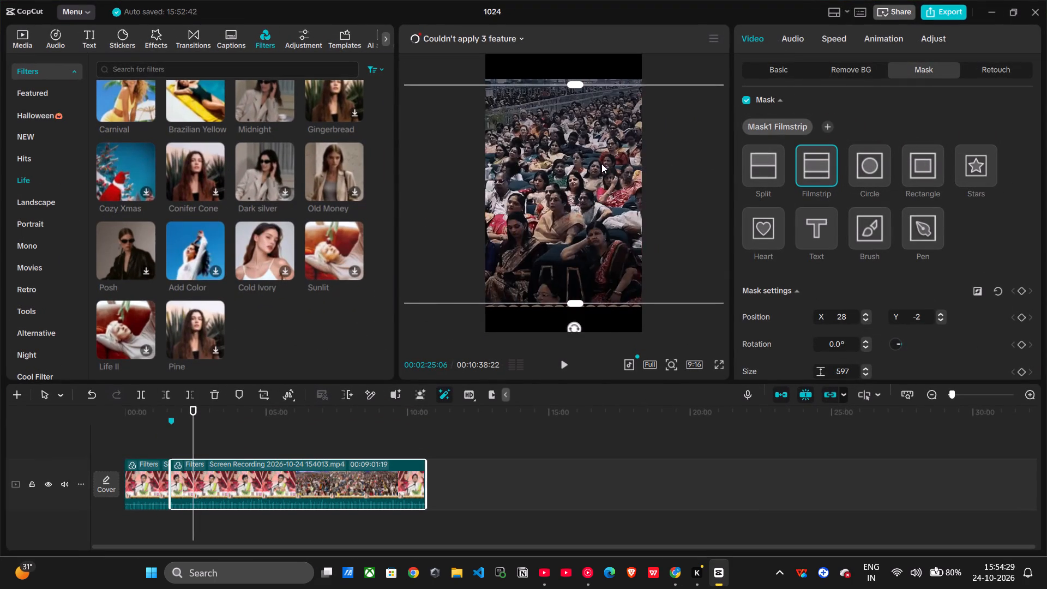
key(space)
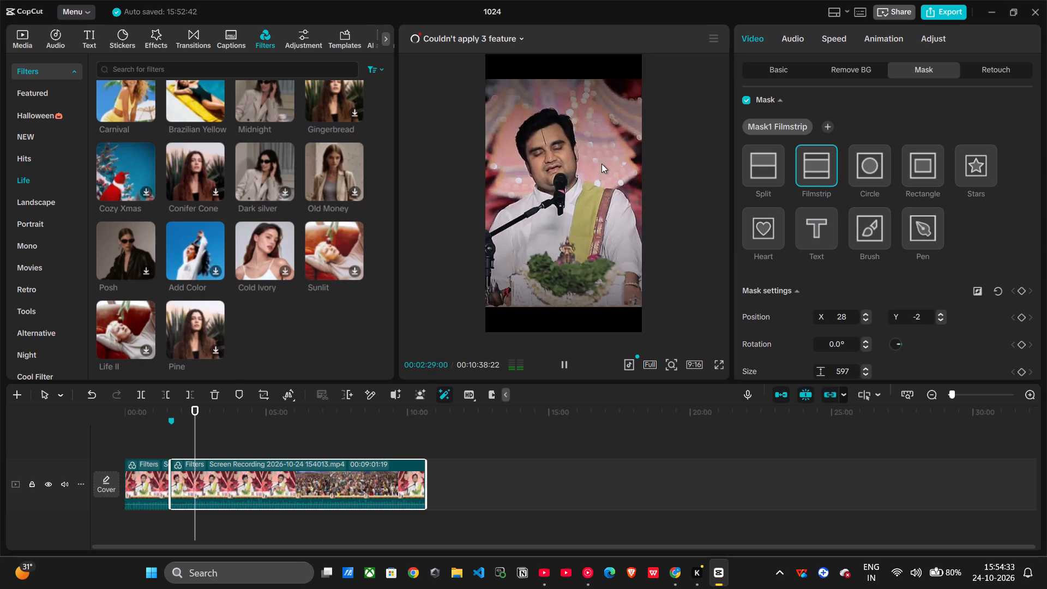
key(ctrl+b)
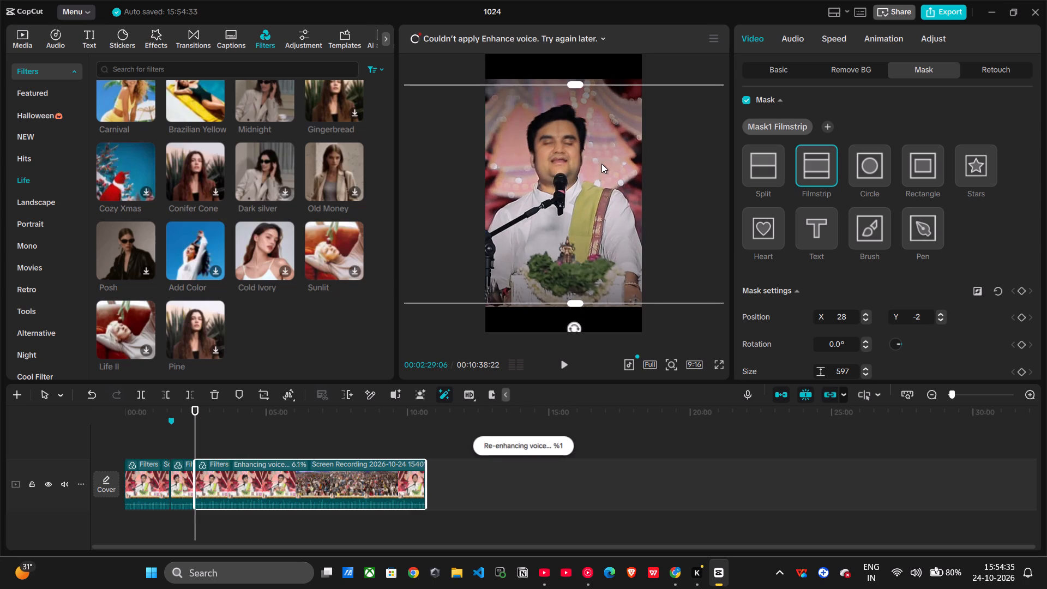
Delete the middle piece of the recording between about 1:37 and 2:29.
click(184, 478)
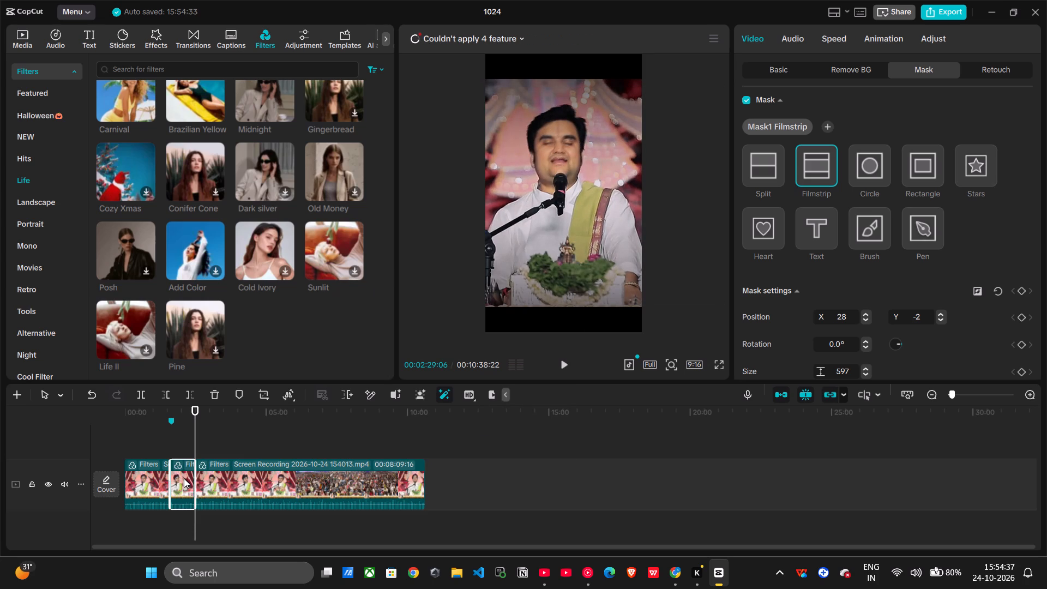
key(Delete)
Play the join at about 1:37 and extend the start of the second clip for a clip length of about 8:14.
key(Up)
key(space)
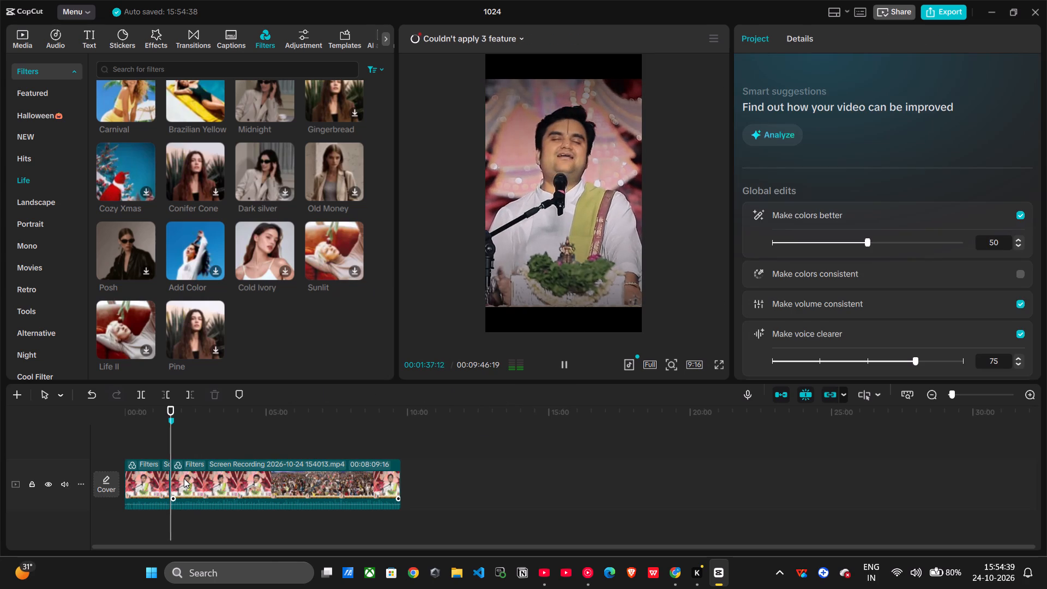
click(184, 478)
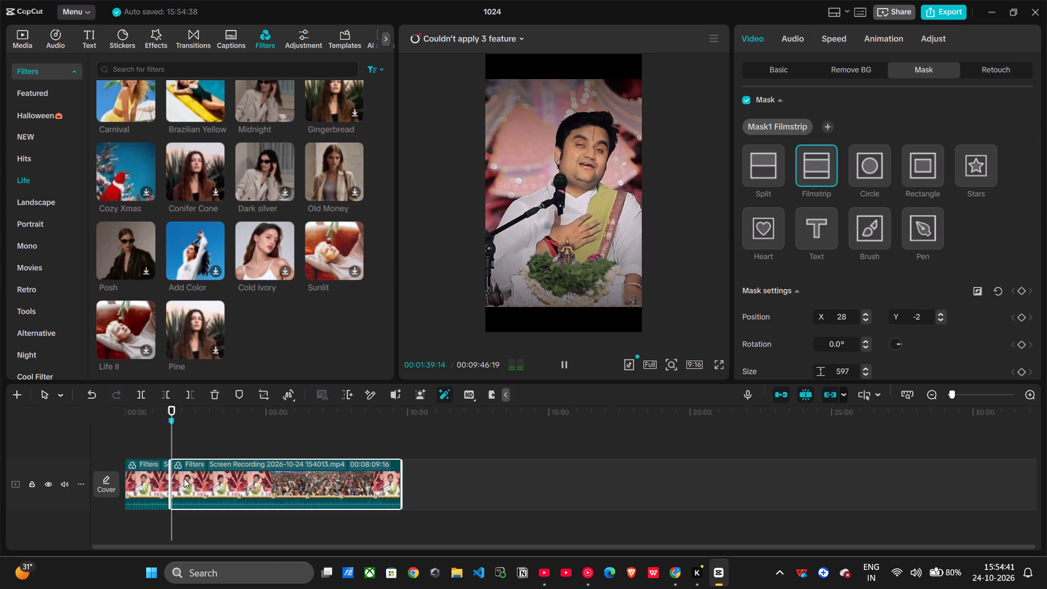
key(space)
scroll(184, 478, right, 5)
scroll(184, 478, left, 1)
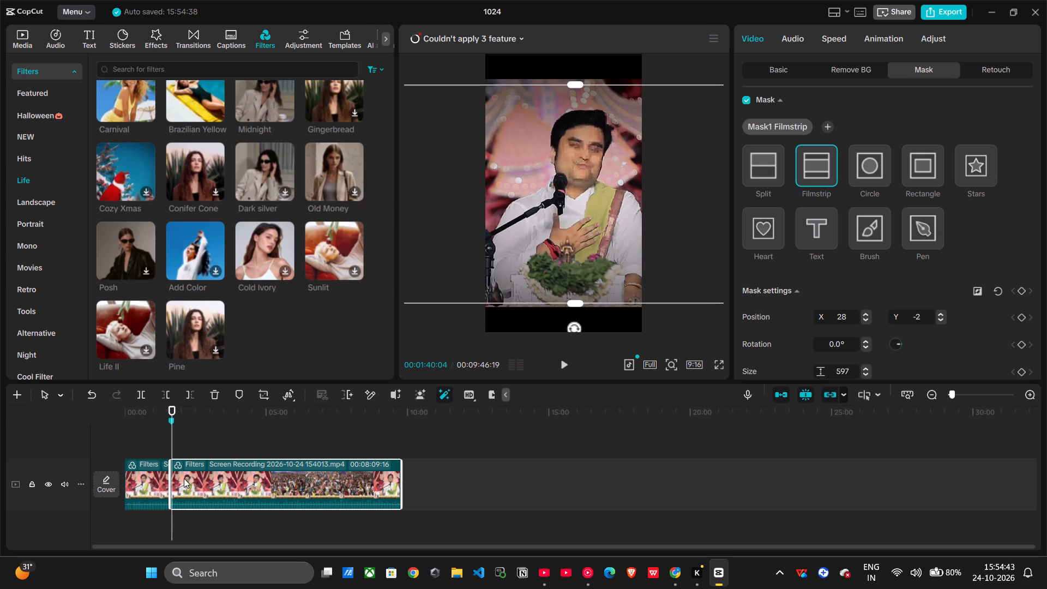
ctrl+scroll(171, 474, up, 10)
scroll(171, 474, right, 2)
ctrl+scroll(171, 474, up, 4)
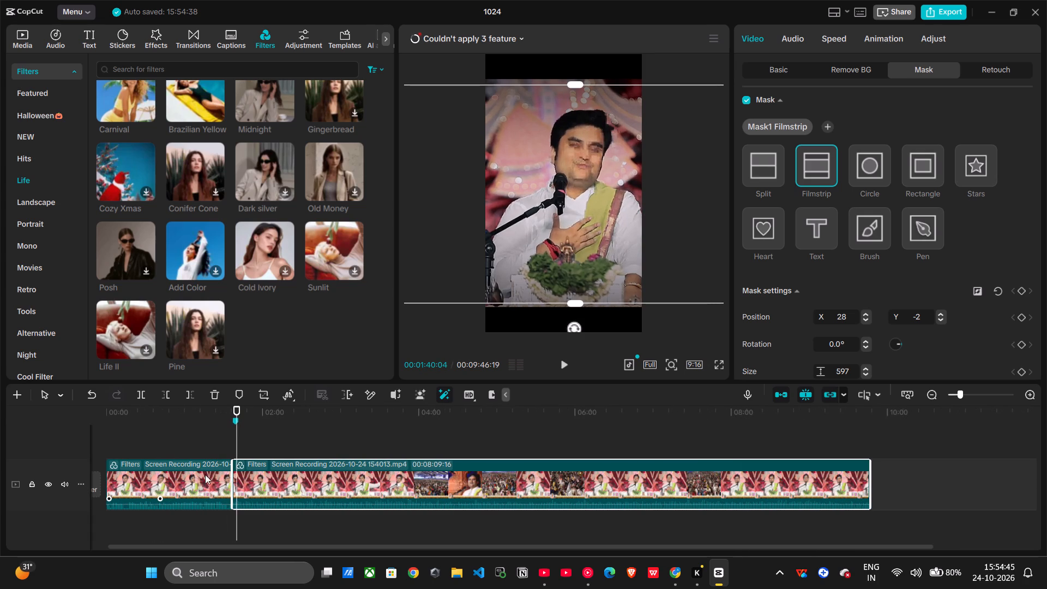
drag(232, 479, 227, 483)
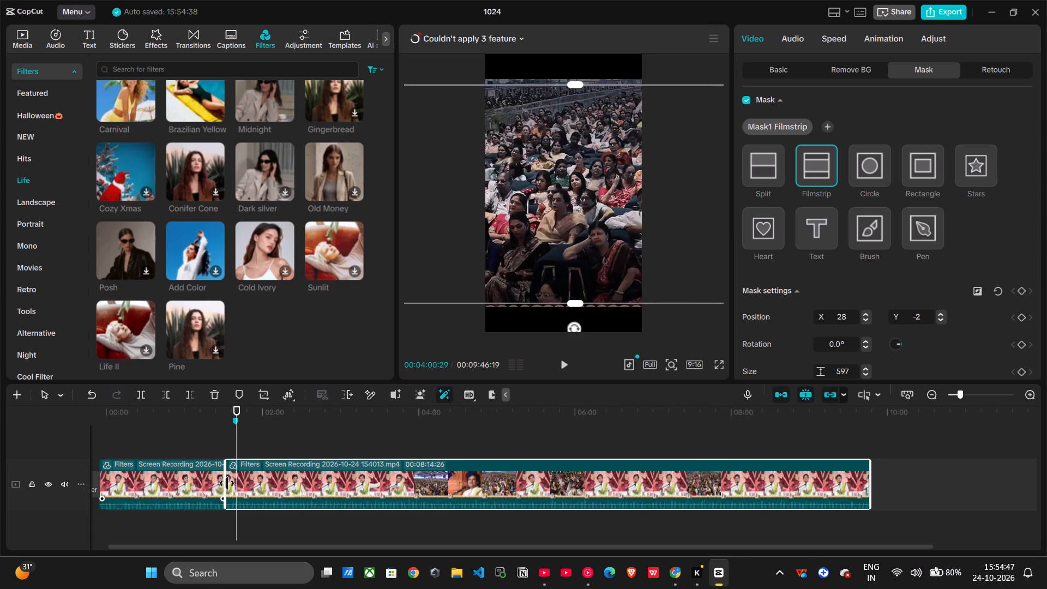
drag(227, 483, 228, 484)
Play back across the join between the two clips to check the extended start.
key(Left)
key(Up)
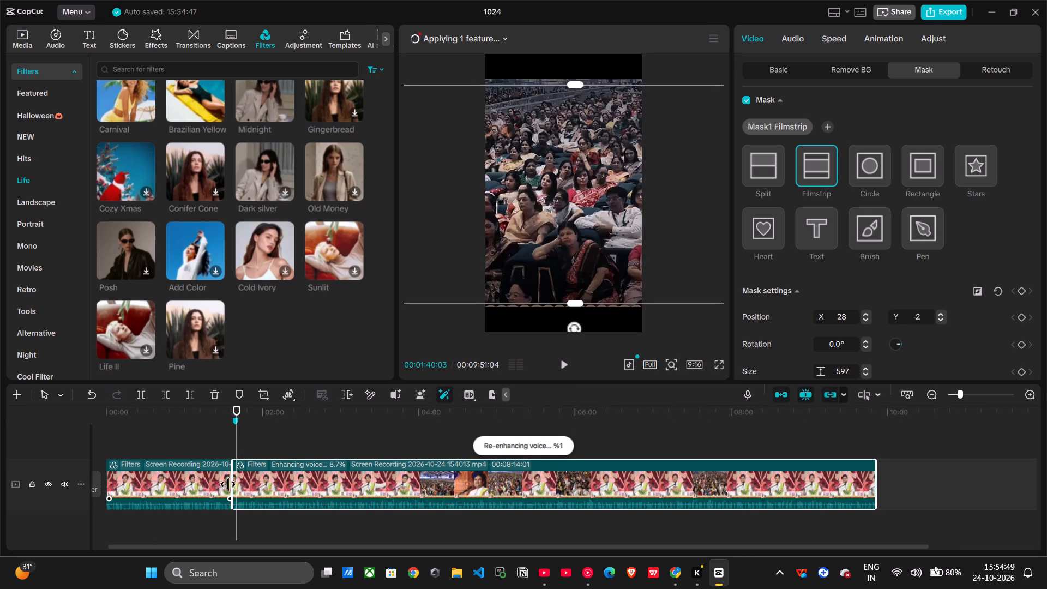
key(space)
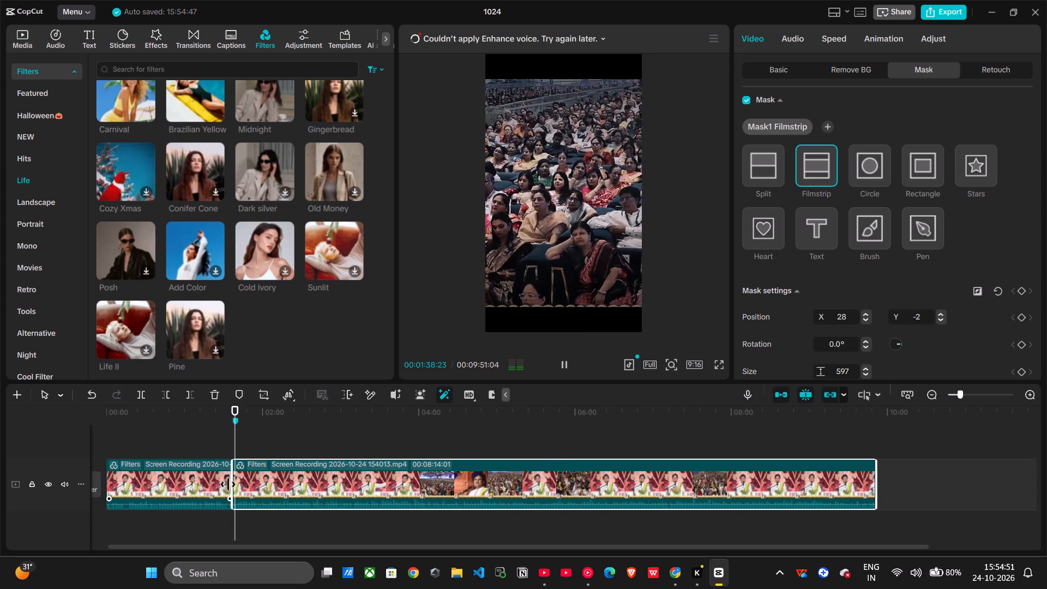
key(ctrl+v)
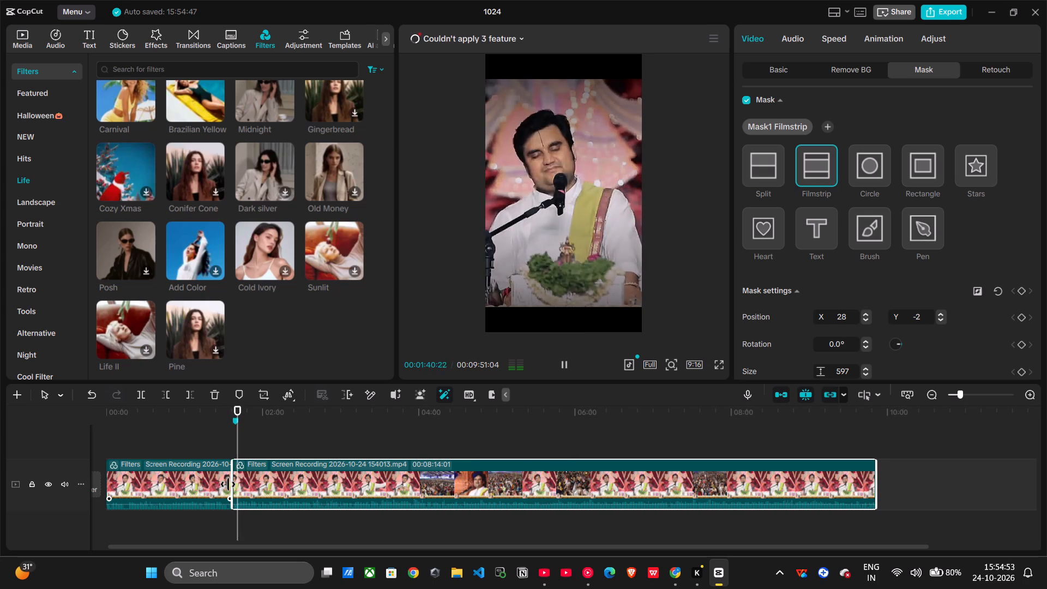
key(space)
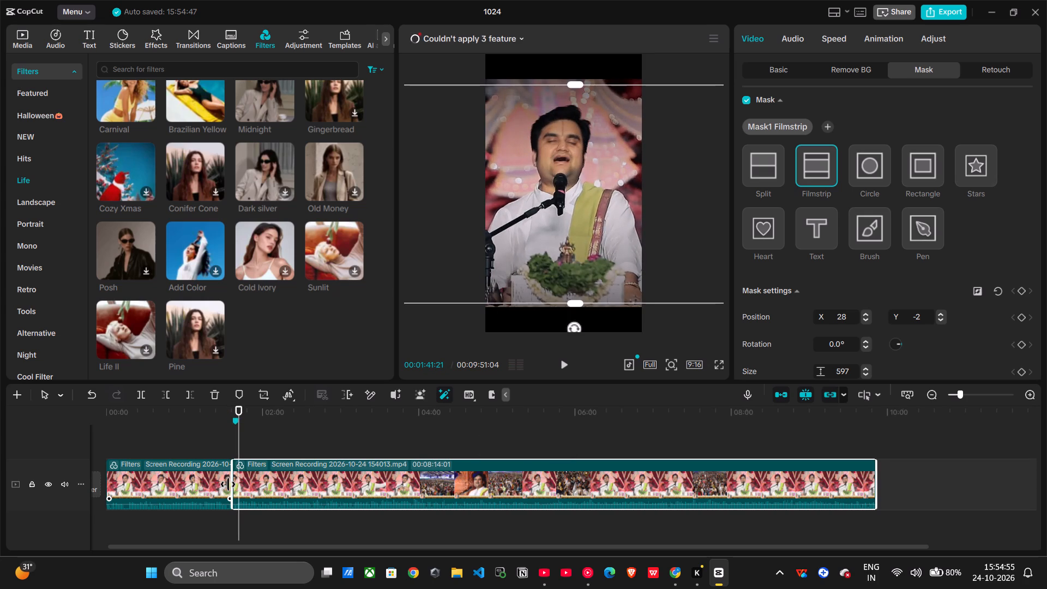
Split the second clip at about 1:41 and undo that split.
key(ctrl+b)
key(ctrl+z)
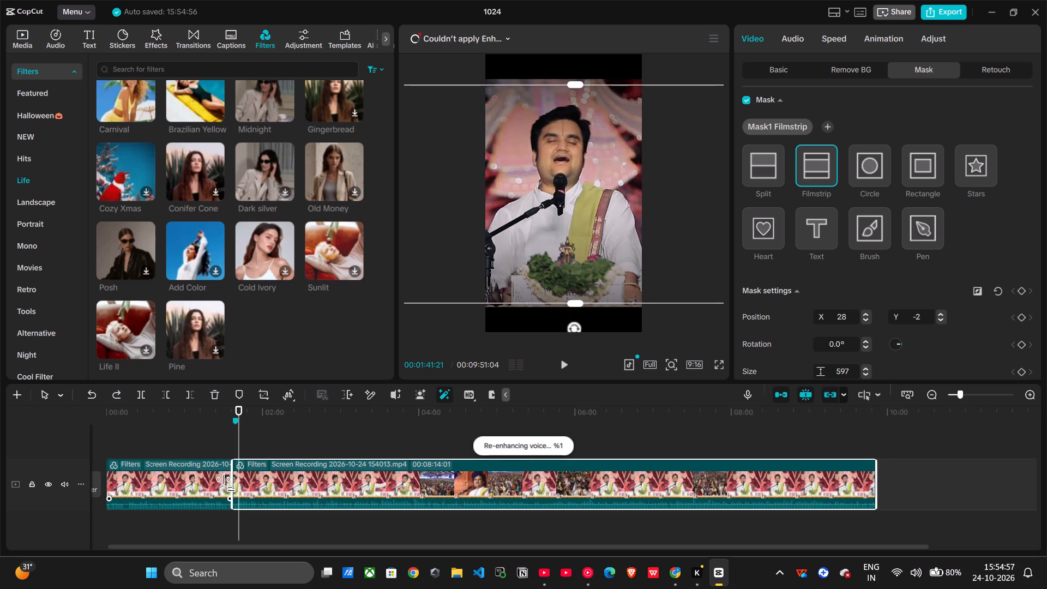
Split the second clip at about 1:40, where the speaker shot begins.
key(shift+Left)
key(shift+Left)
key(shift+Left)
key(shift+Left)
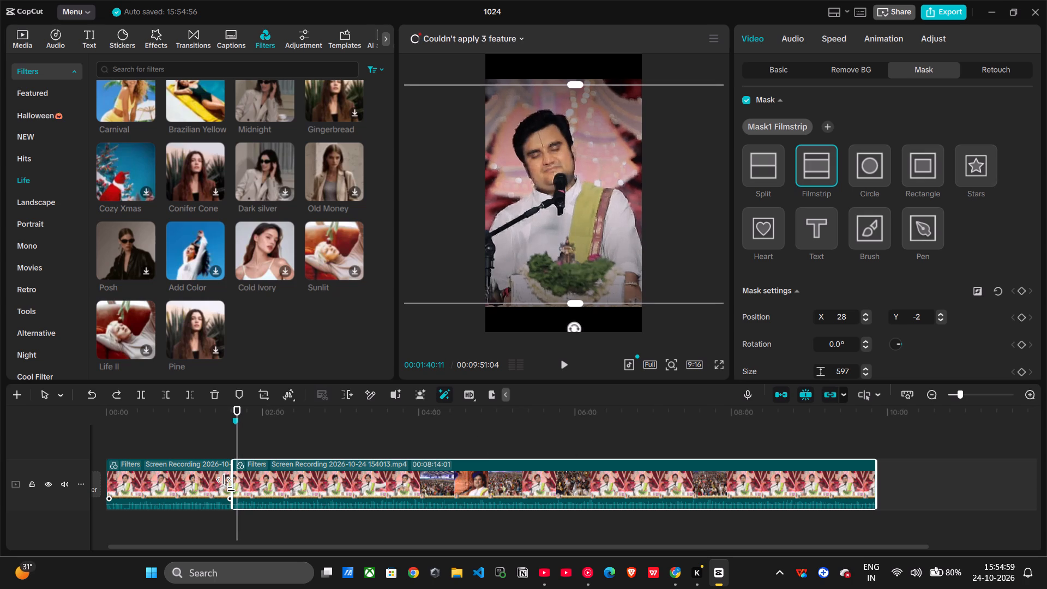
key(ctrl+b)
Play on from the new cut and split the clip again at about 1:41.
key(space)
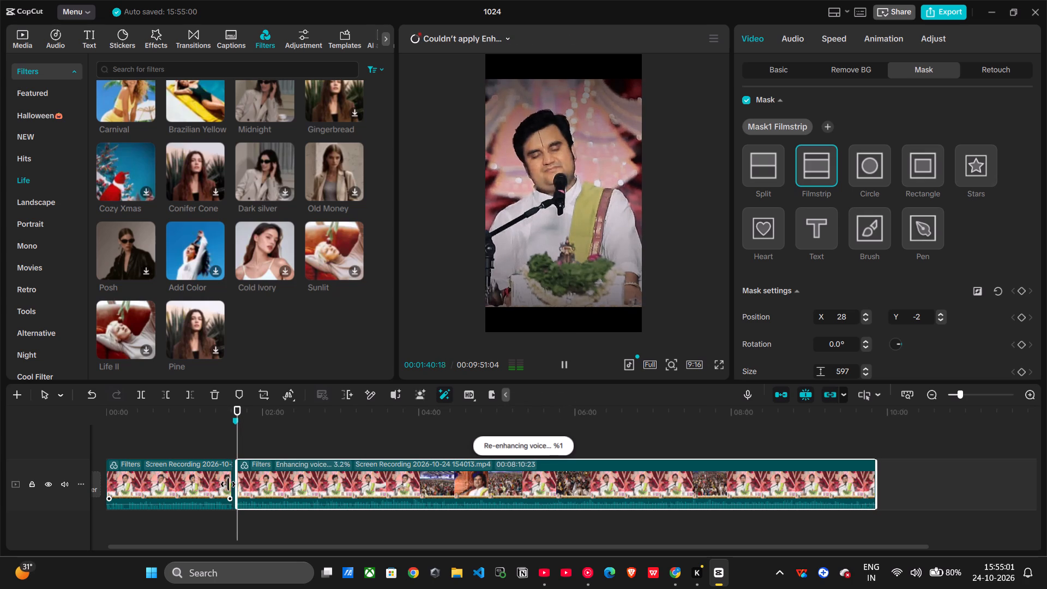
key(space)
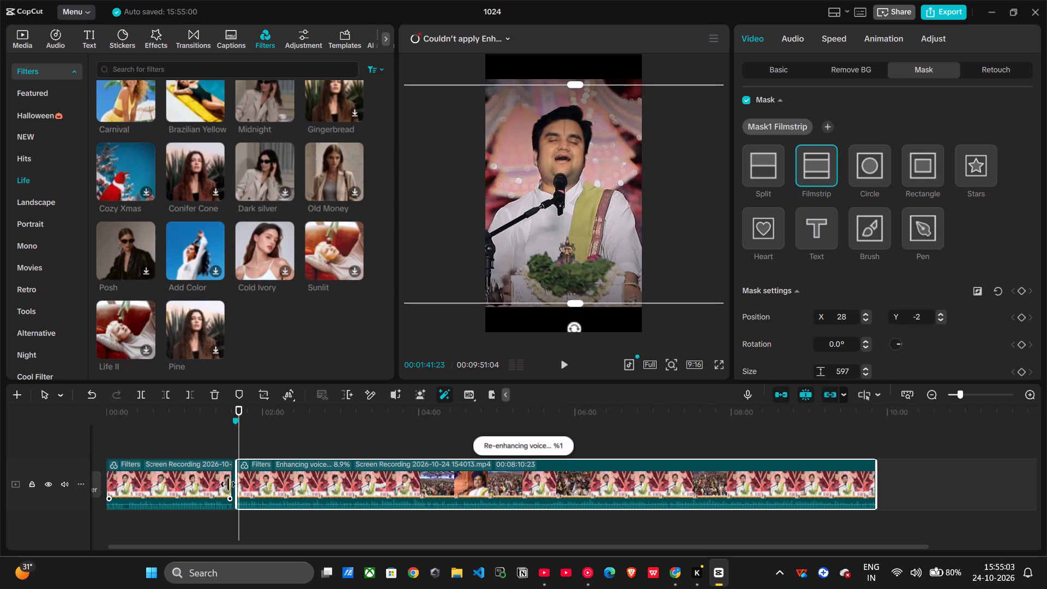
key(Left)
key(Left)
key(Left)
key(Left)
key(Left)
key(Left)
key(Left)
key(Left)
key(Left)
key(Left)
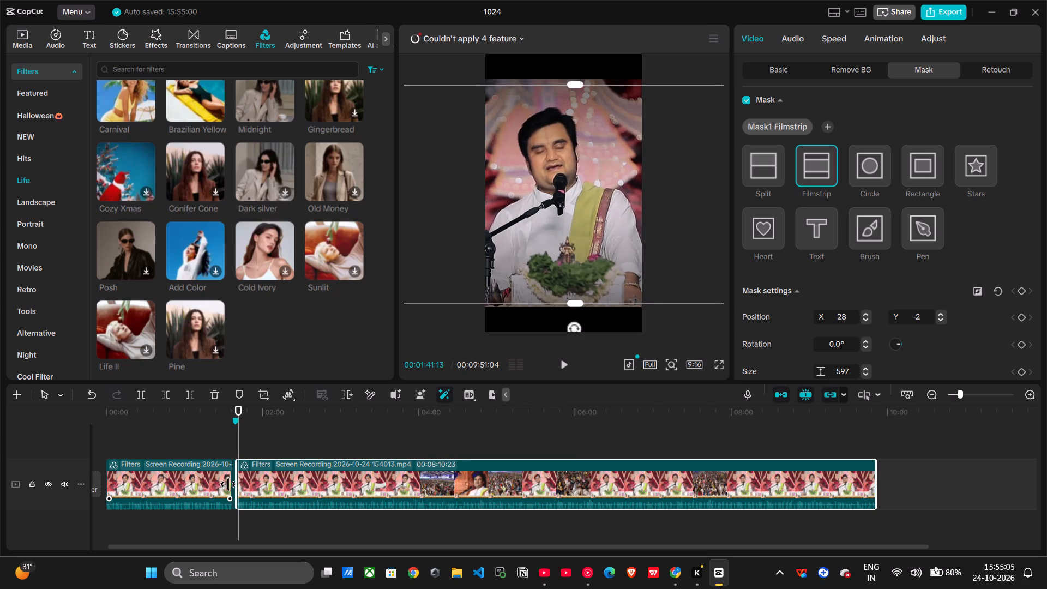
key(Left)
key(Left)
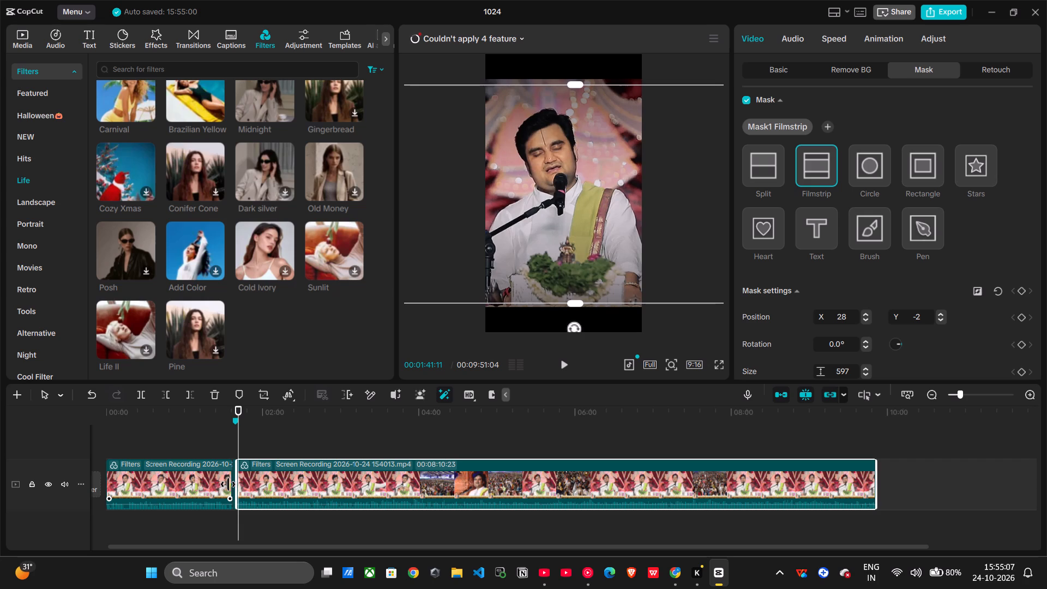
key(ctrl+b)
Delete the short audience-shot piece between about 1:37 and the 1:40 split.
ctrl+scroll(228, 484, up, 19)
ctrl+scroll(228, 484, up, 4)
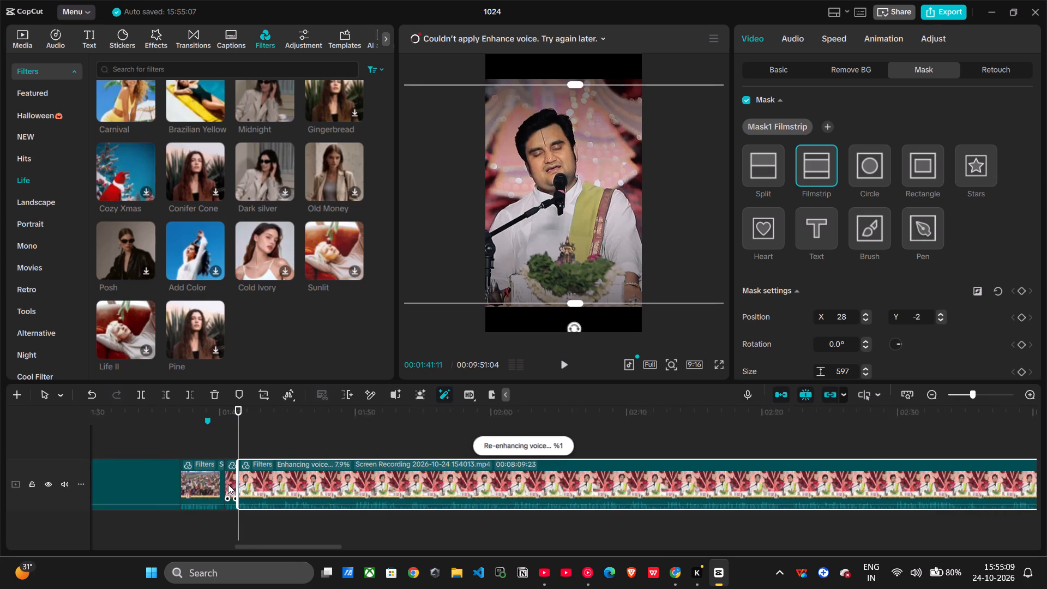
ctrl+scroll(228, 484, up, 3)
click(161, 483)
key(Delete)
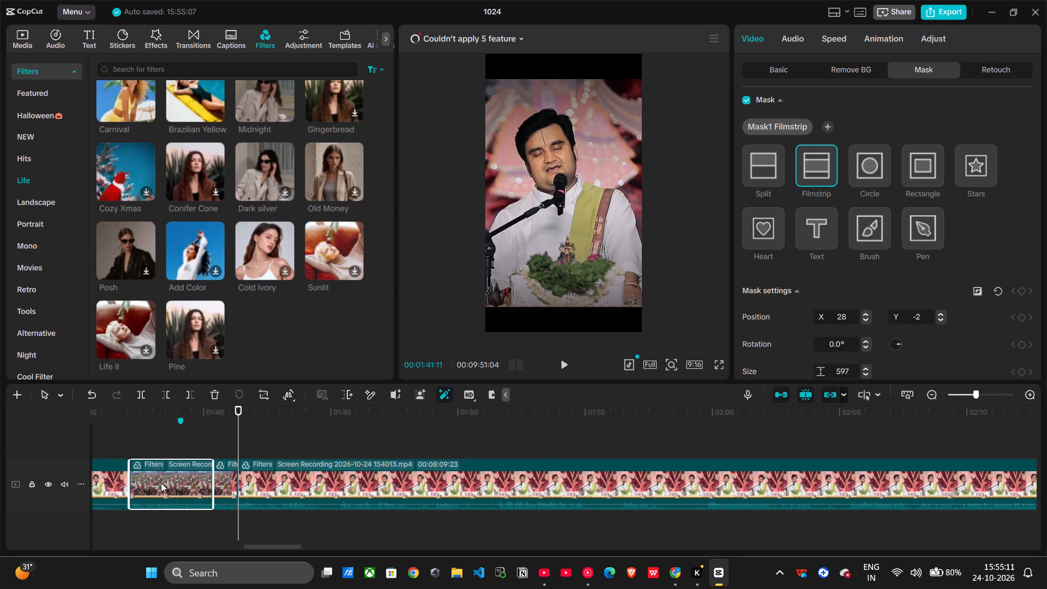
Delete the remaining short speaker piece, about one second long, right after the 1:37 cut.
click(151, 480)
key(Delete)
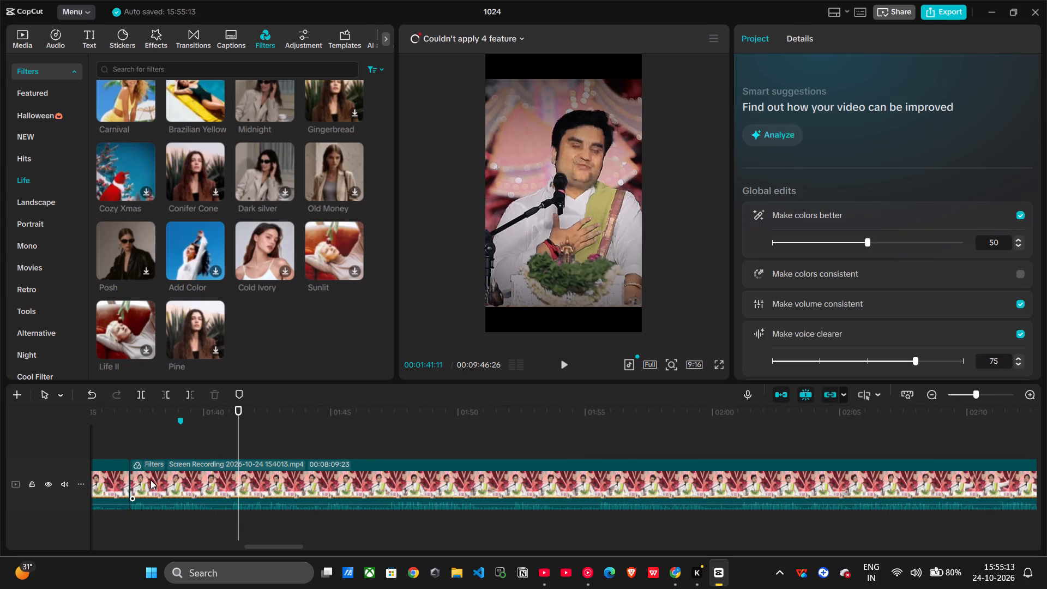
Play back across the 1:37 cut to check how the two clips join.
key(Up)
key(Left)
key(Left)
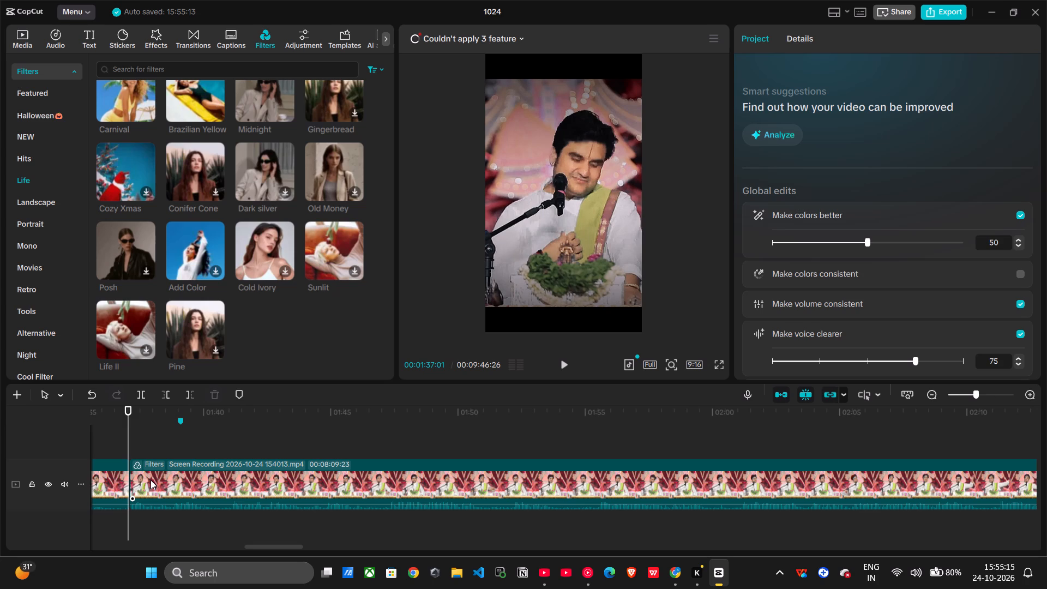
key(shift+Left)
key(shift+Left)
key(shift+Left)
key(shift+Left)
key(shift+Left)
key(shift+space)
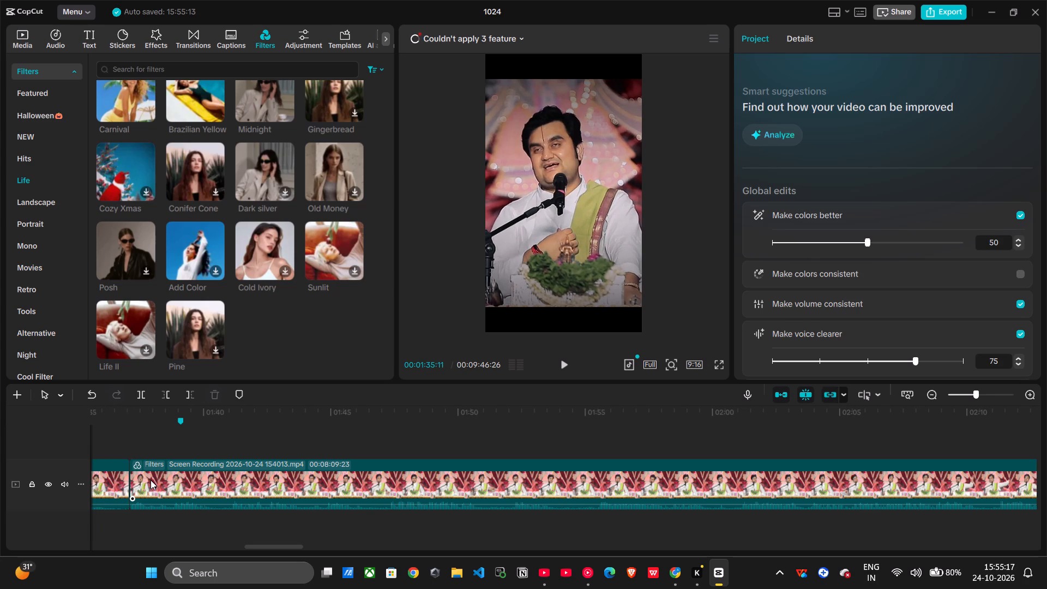
key(space)
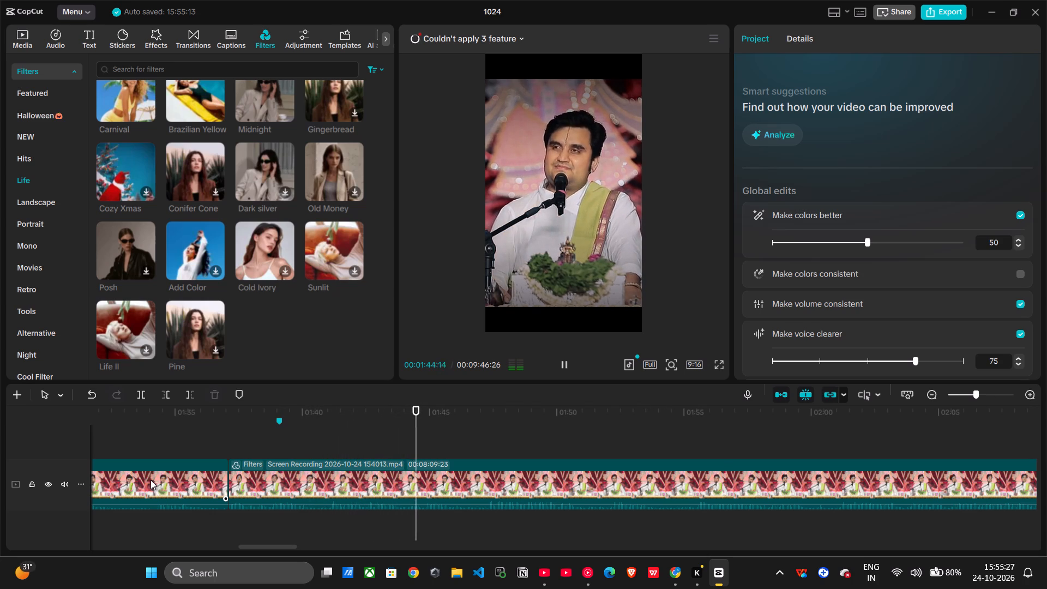
key(space)
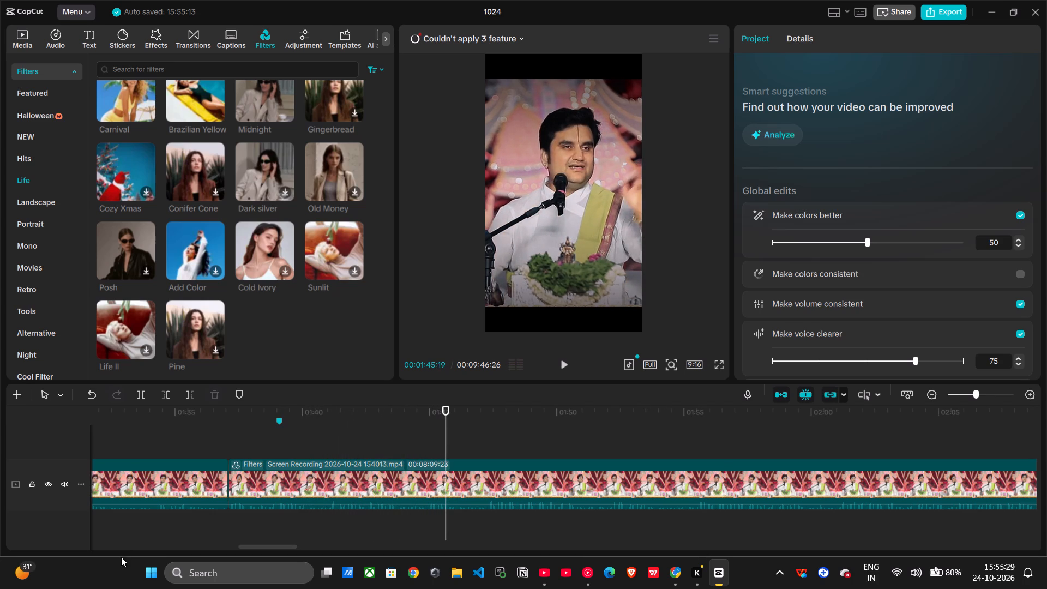
Extend the start of the second clip slightly earlier, bringing the clip's length to 00:08:10:04.
click(279, 462)
drag(226, 470, 222, 471)
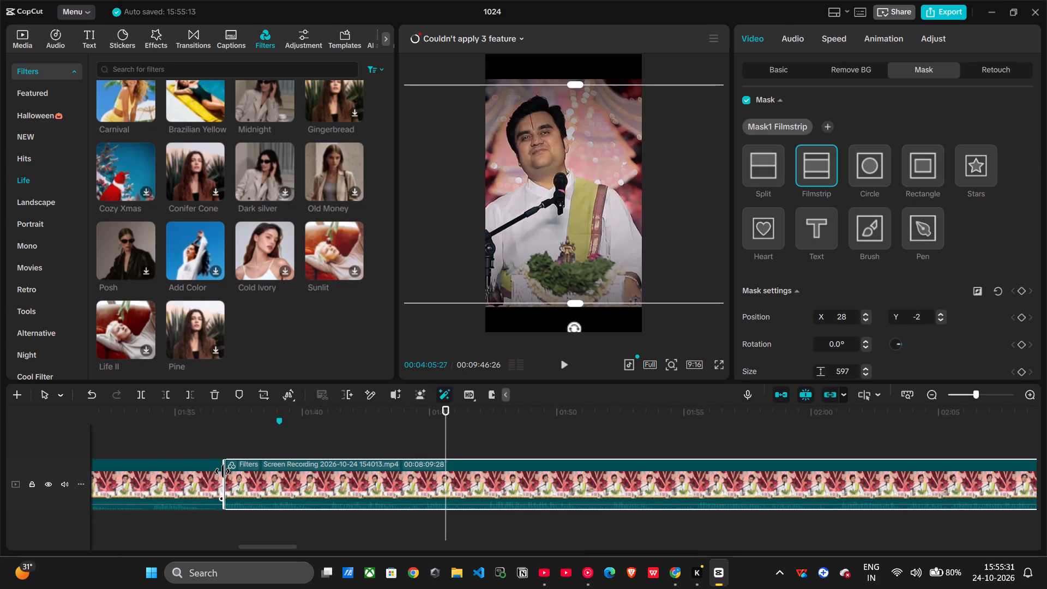
drag(222, 471, 219, 470)
key(Up)
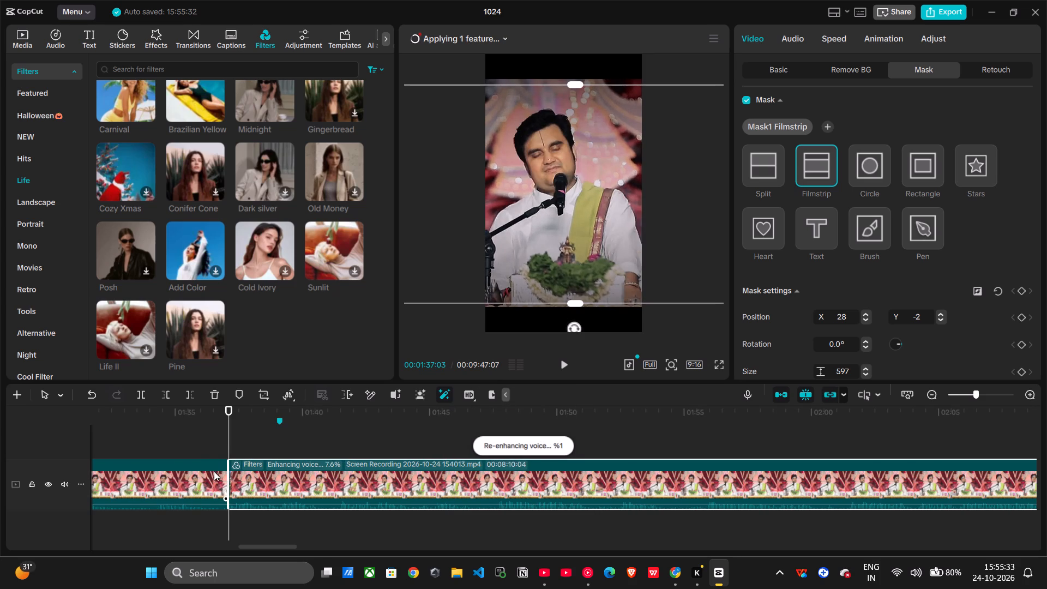
Play back from about 1:34 to review the adjusted join between the two clips.
click(210, 472)
key(shift+Left)
key(shift+Left)
key(shift+Left)
key(shift+Left)
key(shift+Left)
key(shift+Left)
key(shift+Left)
key(shift+Left)
key(shift+Left)
key(shift+Left)
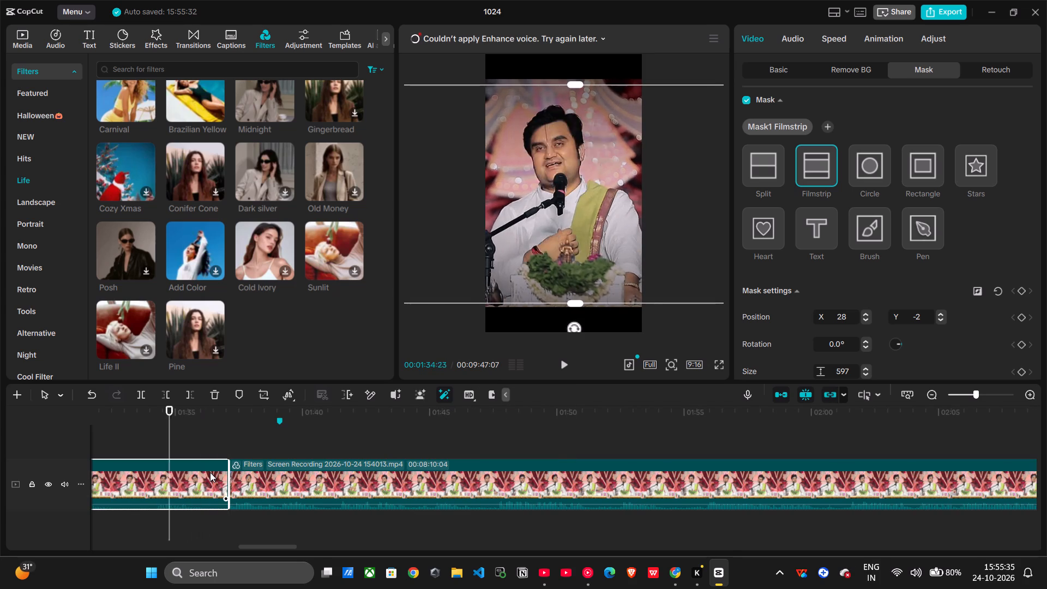
key(space)
key(space)
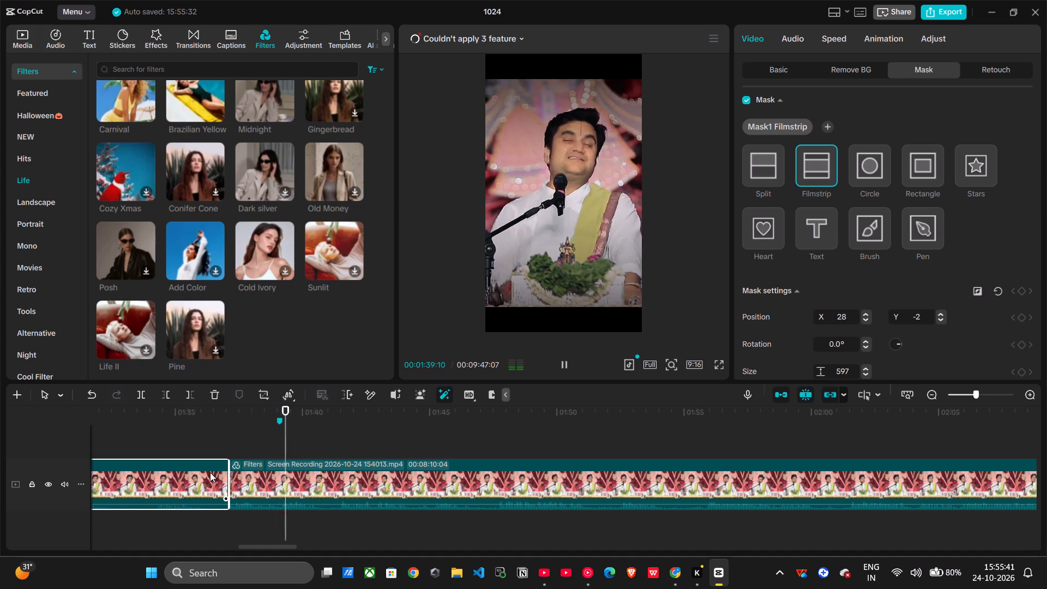
click(210, 472)
key(space)
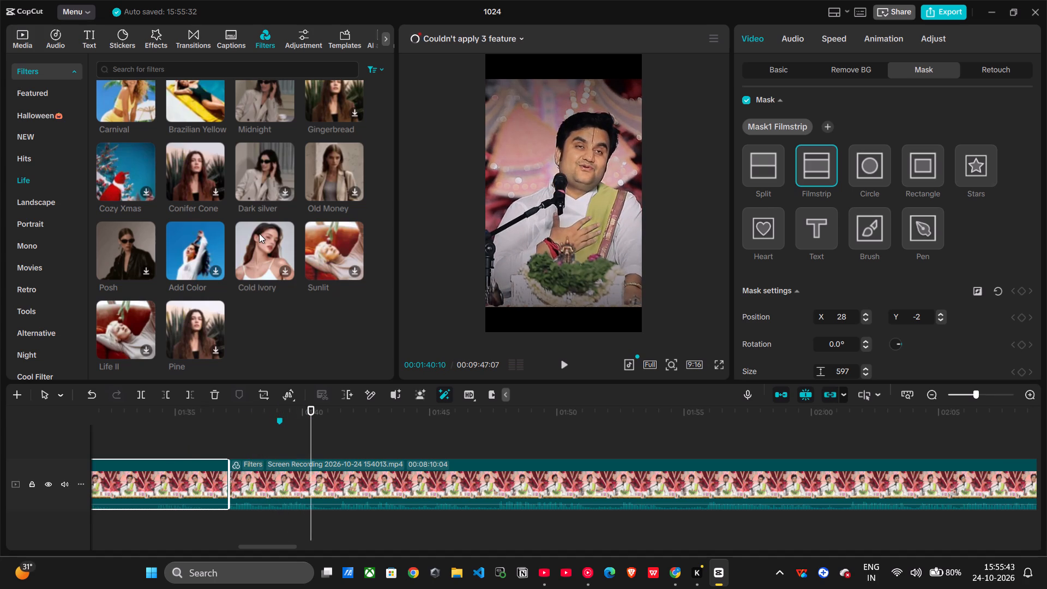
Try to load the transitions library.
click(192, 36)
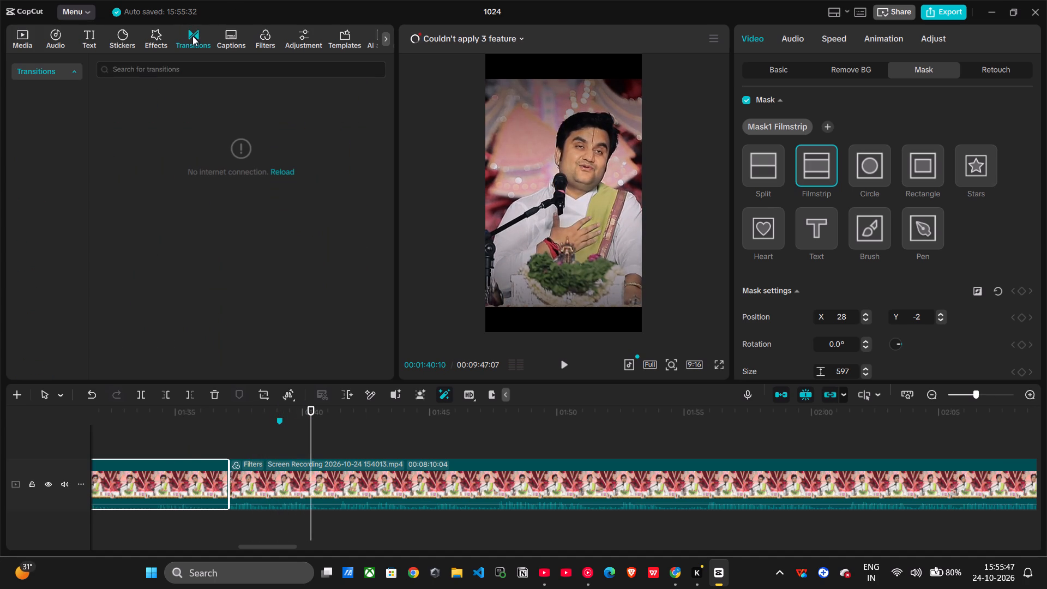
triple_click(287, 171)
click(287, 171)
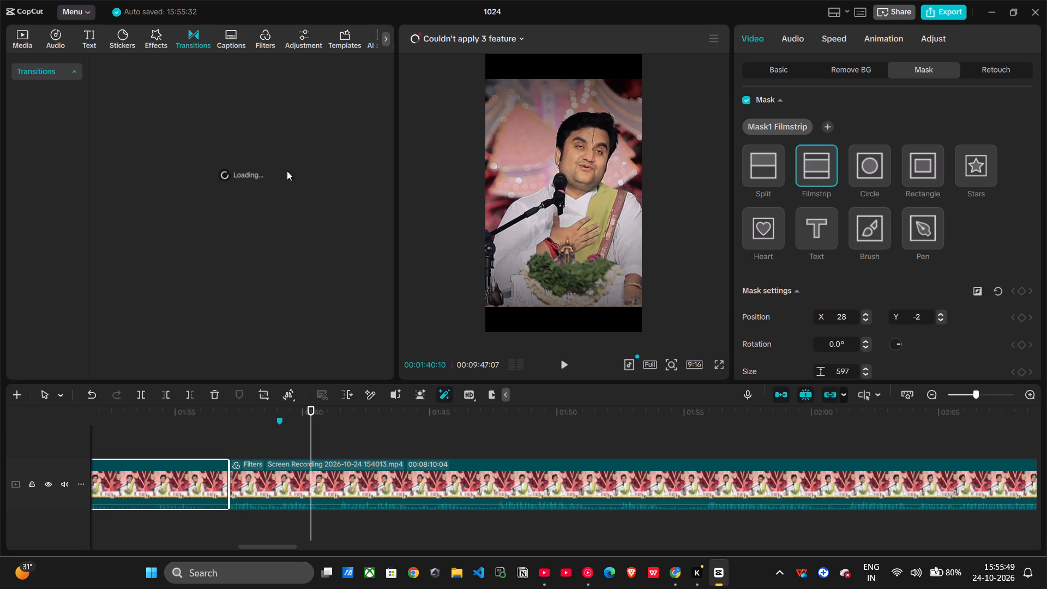
Apply the basic Fade In animation to the start of the second clip.
key(space)
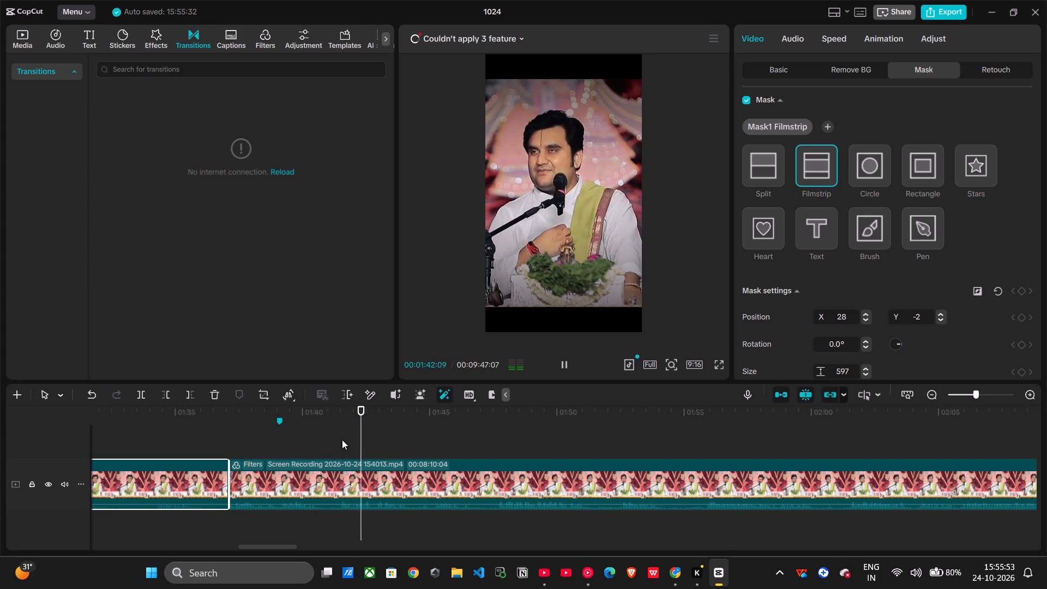
click(345, 478)
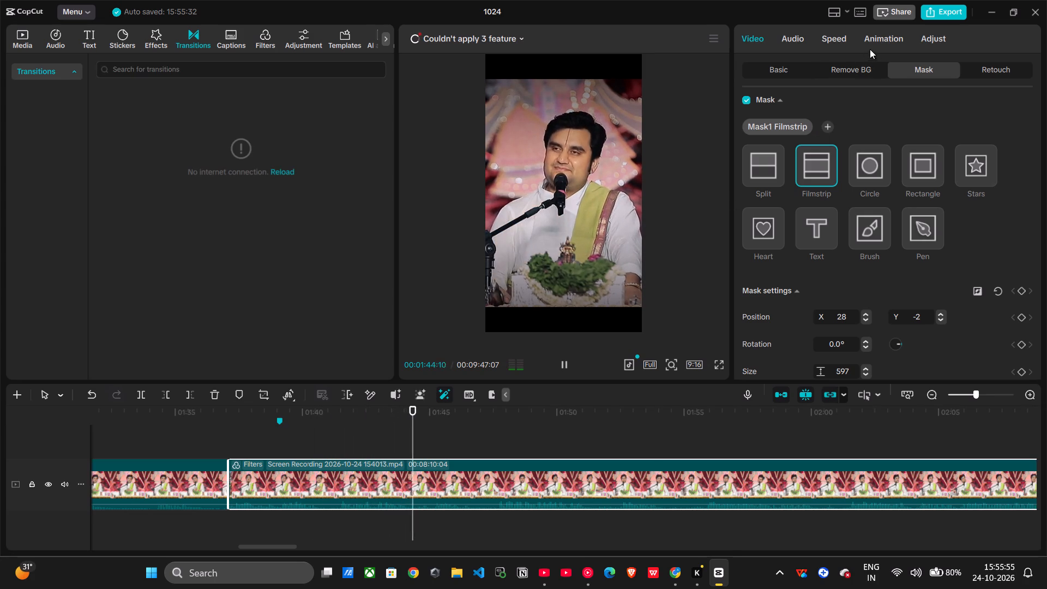
click(874, 40)
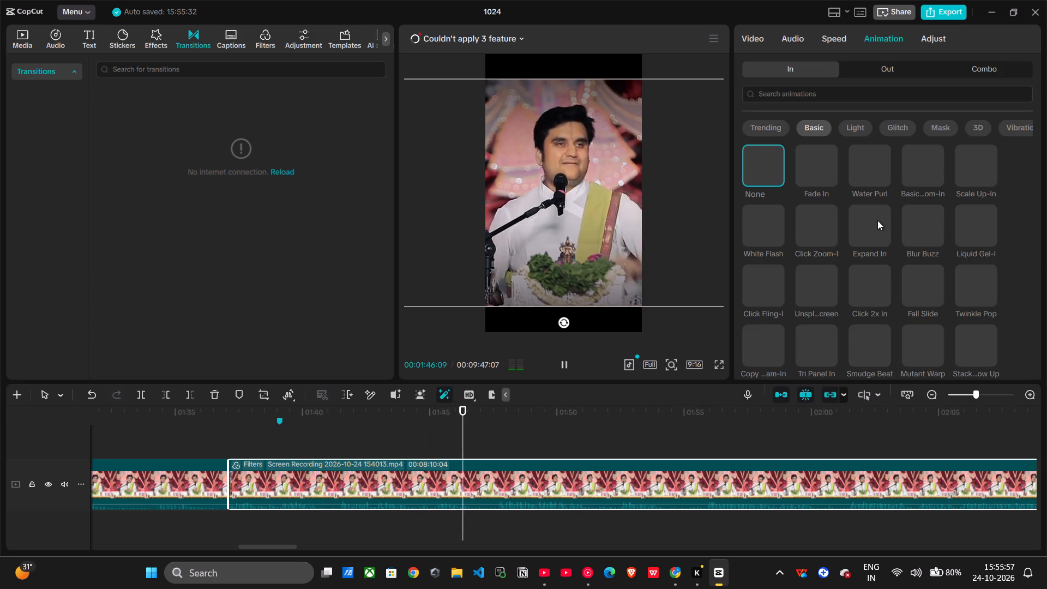
click(808, 154)
click(808, 154)
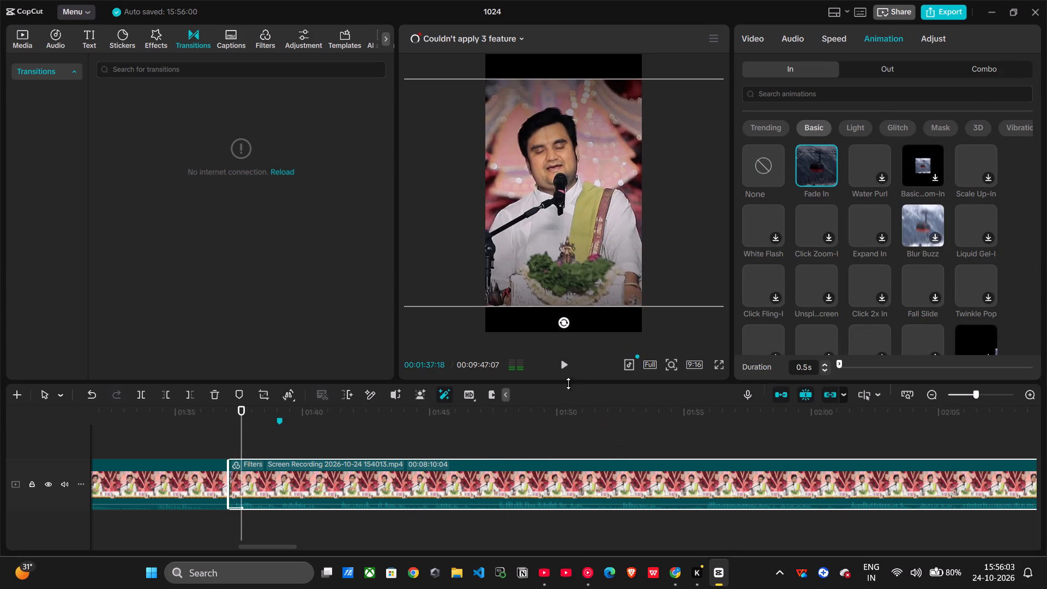
Play on through the second clip and add a marker to it at 00:02:07:13.
click(564, 369)
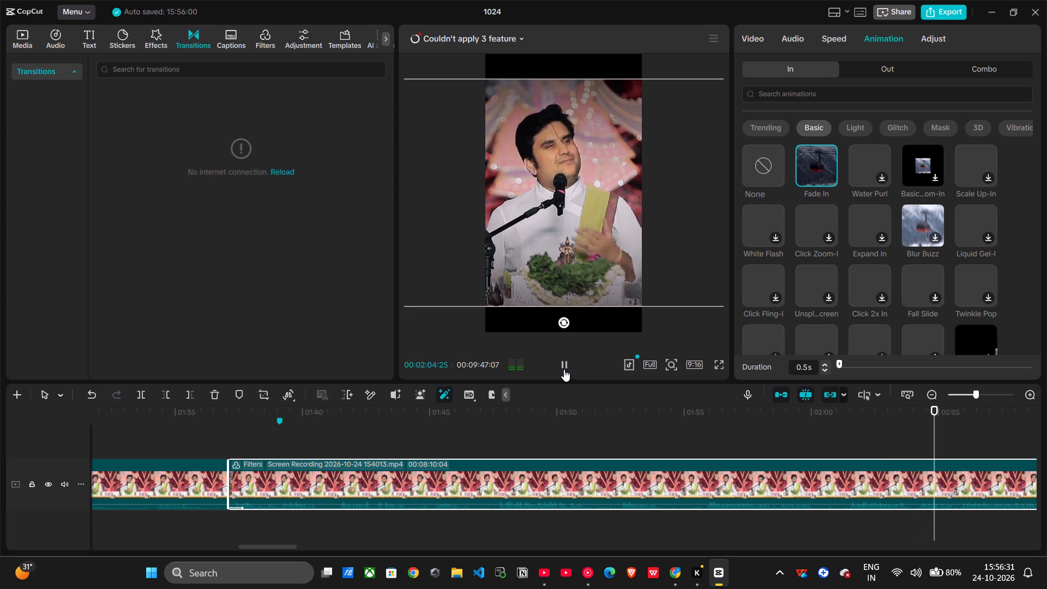
ctrl+scroll(564, 369, down, 5)
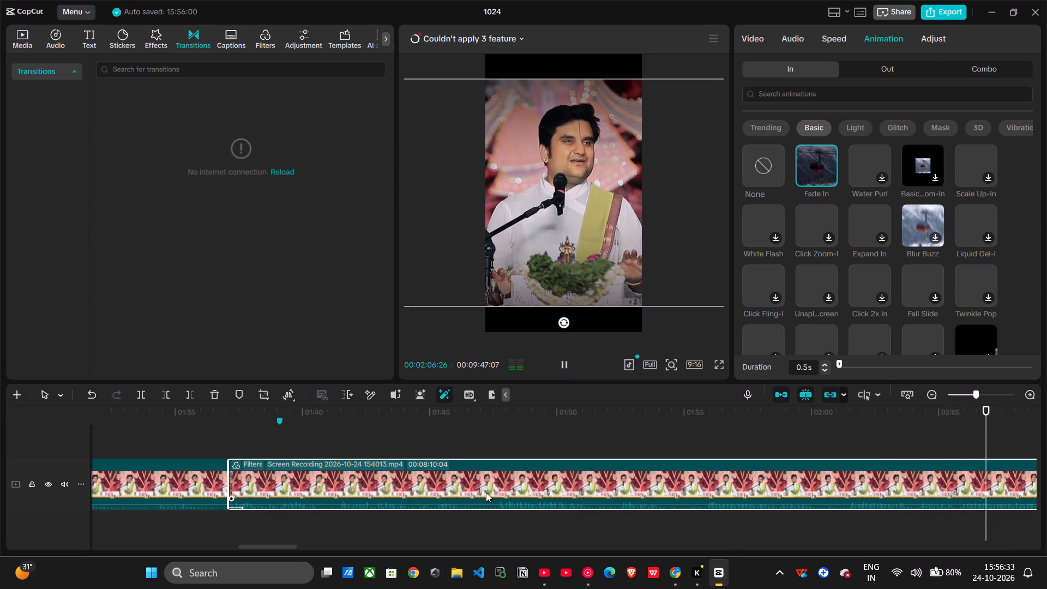
ctrl+scroll(486, 492, down, 5)
key(space)
scroll(463, 490, right, 1)
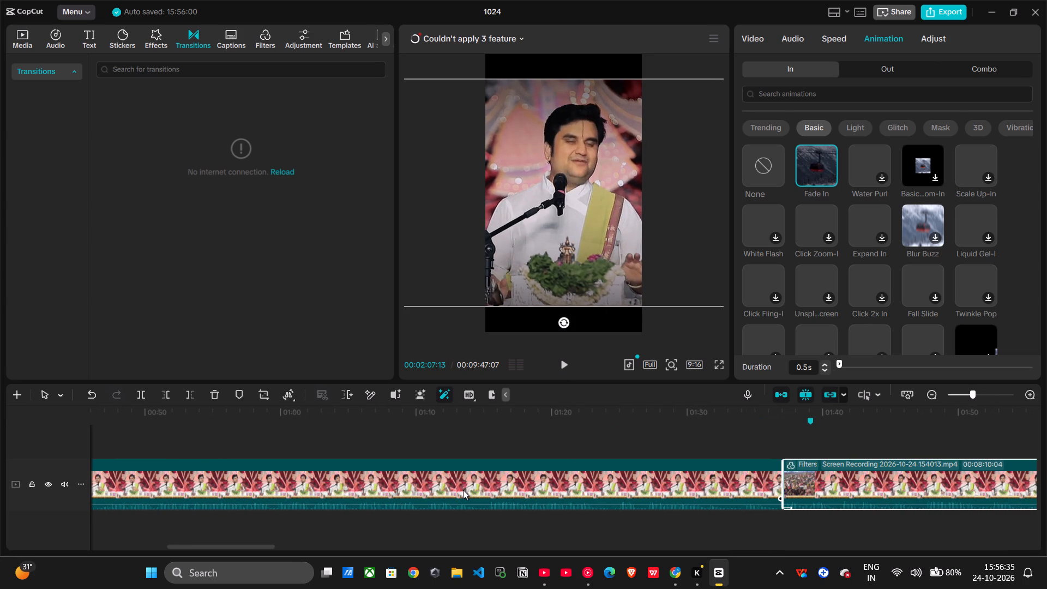
key(m)
Skim the opening of the first clip from its start and split it at 00:00:17:02.
scroll(463, 490, left, 2)
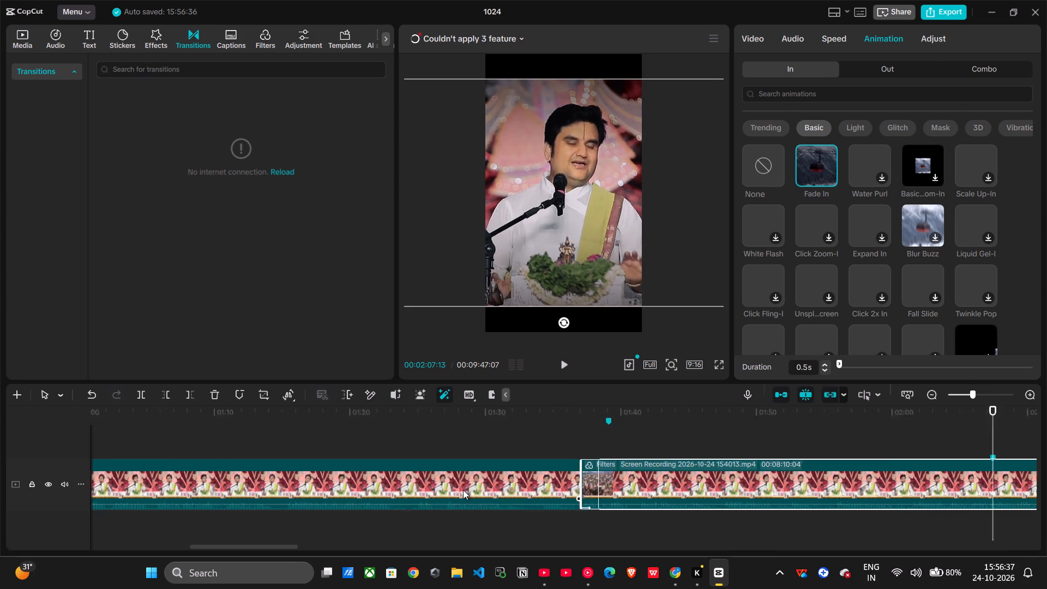
scroll(463, 490, left, 2)
ctrl+scroll(463, 490, down, 9)
scroll(463, 490, right, 3)
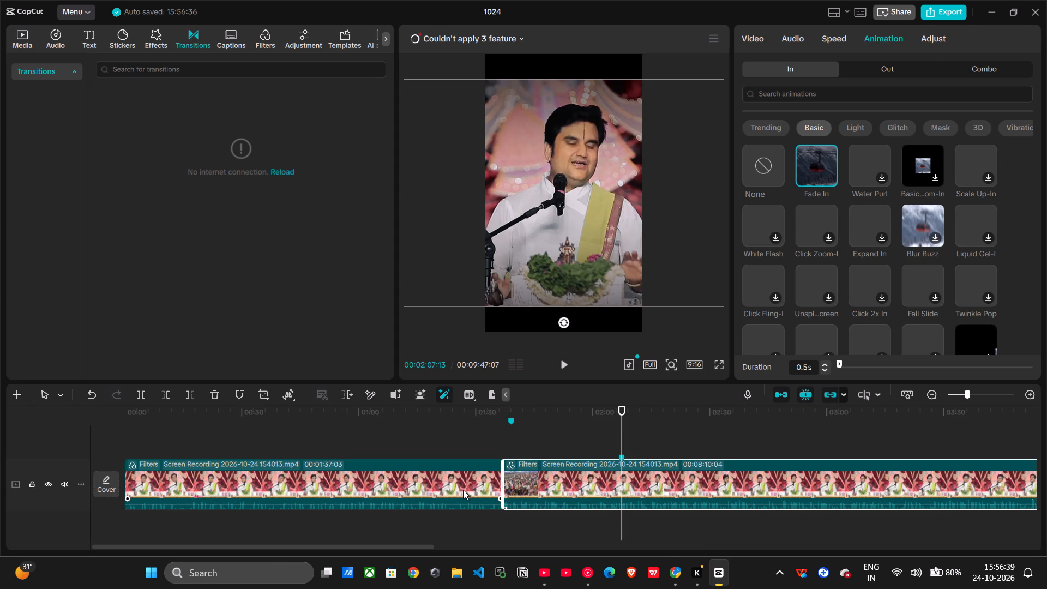
click(263, 486)
key(Up)
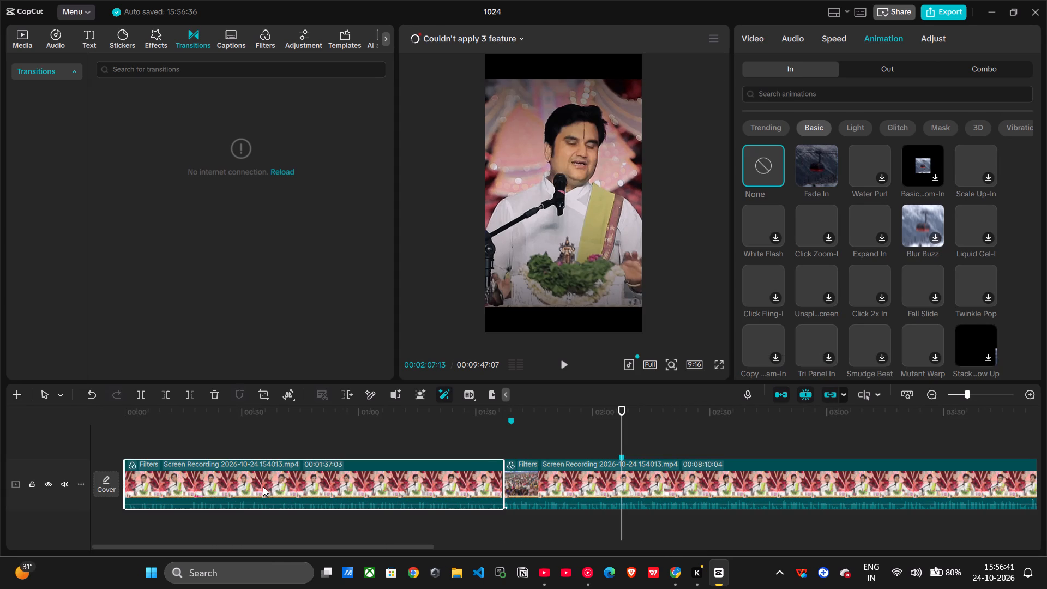
key(Up)
key(Up)
key(space)
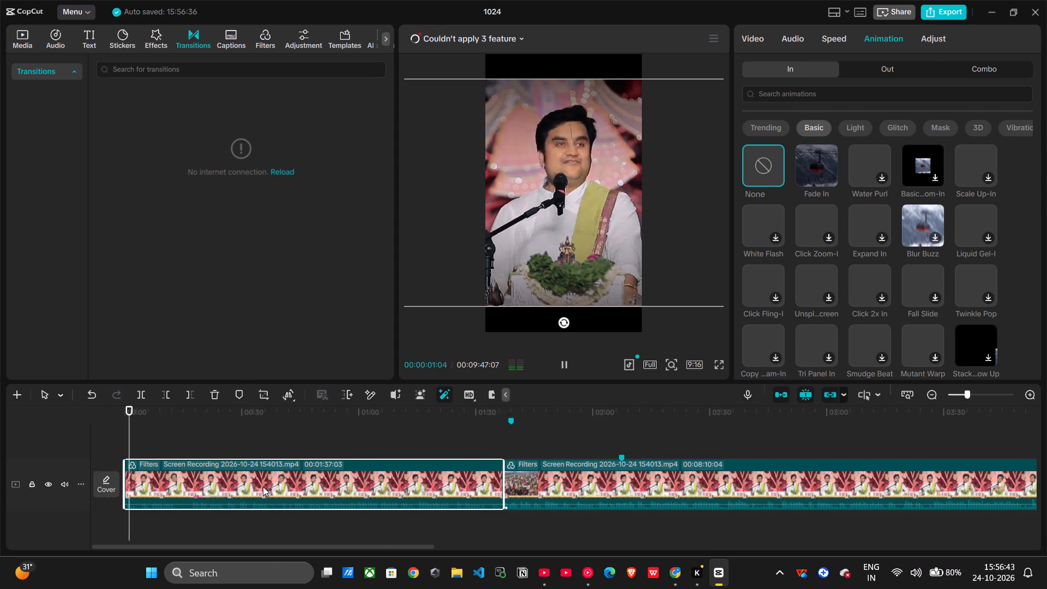
key(shift+Right)
key(shift+Right)
key(shift+Right)
key(shift+Right)
key(shift+Right)
key(shift+Right)
key(shift+Right)
key(shift+Right)
key(shift+Right)
key(shift+Right)
key(shift+Right)
key(shift+Right)
key(shift+Right)
key(shift+Right)
key(shift+Right)
key(shift+Right)
key(shift+Right)
key(shift+Right)
key(shift+Right)
key(shift+Right)
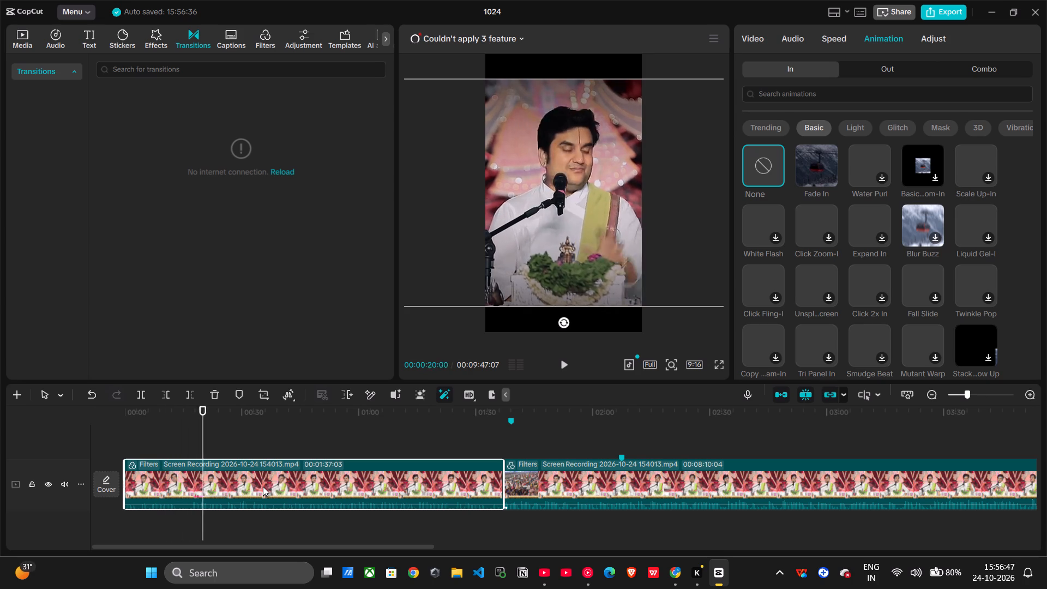
key(space)
key(space)
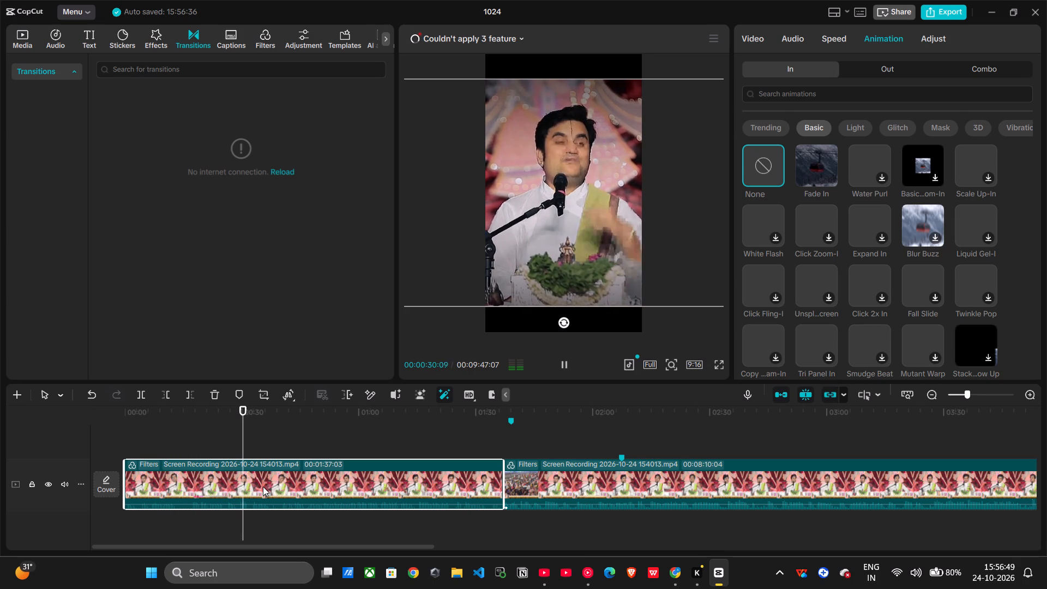
key(shift+Left)
key(shift+Left)
key(shift+Left)
key(shift+Left)
key(shift+Left)
key(shift+Left)
key(shift+Left)
key(shift+Left)
key(shift+Left)
key(shift+Left)
key(shift+Left)
key(shift+Left)
key(shift+Left)
key(shift+Left)
key(shift+Left)
key(shift+Left)
key(shift+Left)
key(shift+Left)
key(shift+Left)
key(shift+Left)
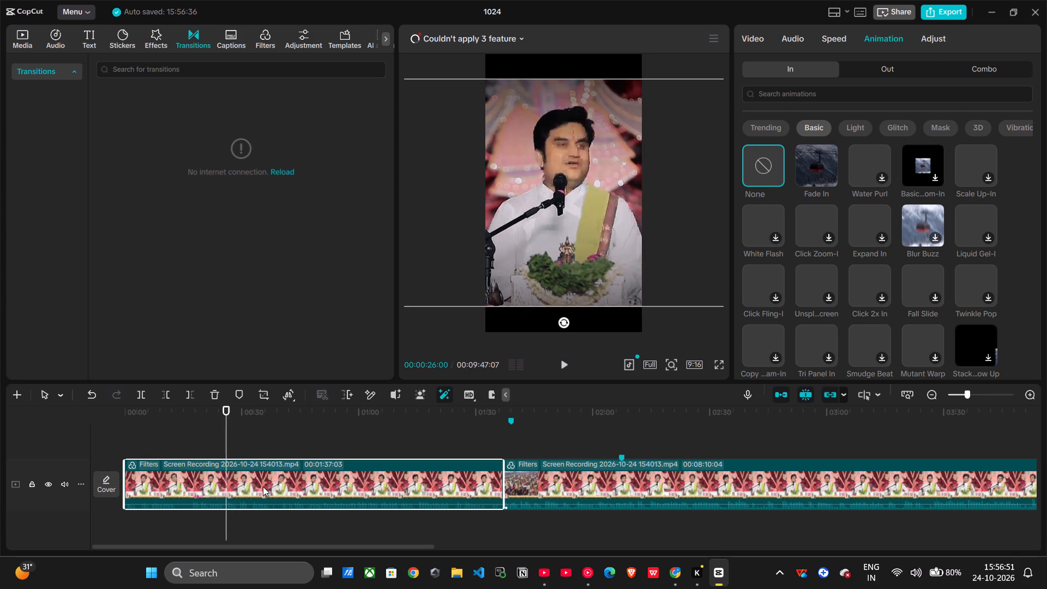
key(space)
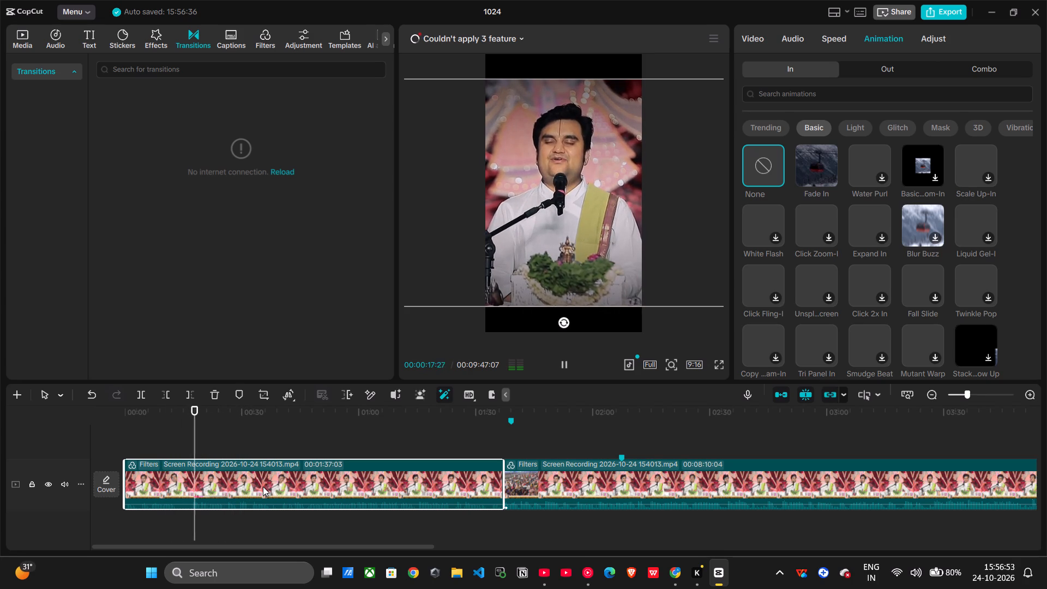
key(space)
key(shift+Left)
key(shift+Left)
key(shift+Left)
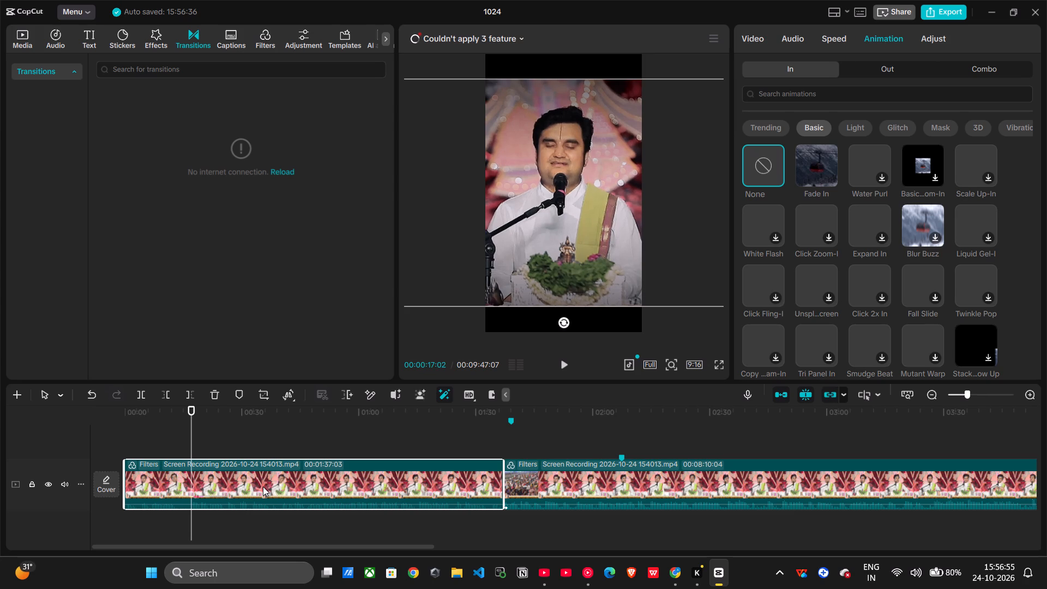
key(ctrl+b)
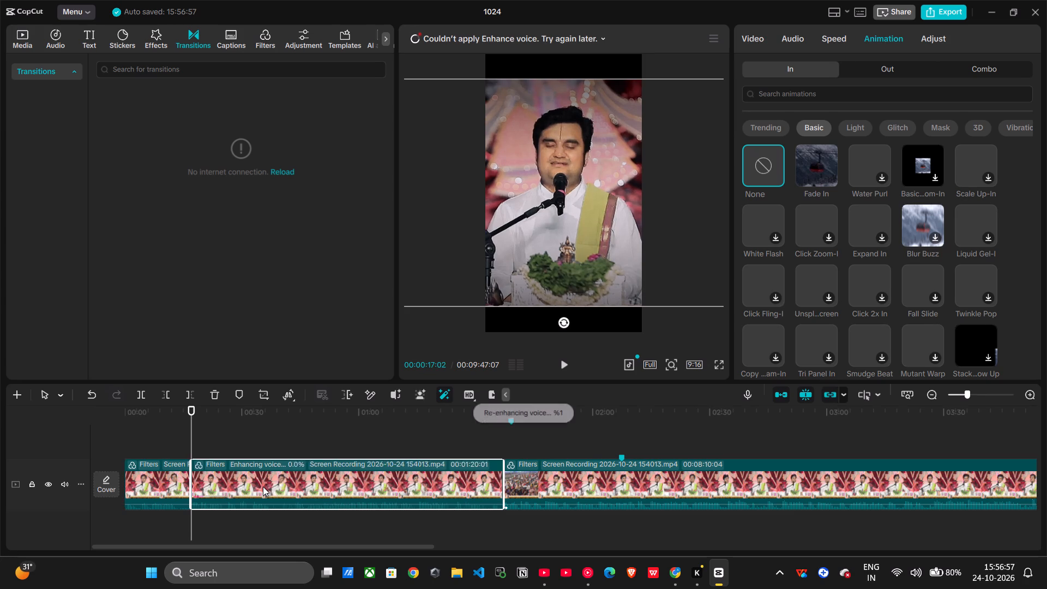
Delete the opening piece of the video before the 0:17 split.
key(space)
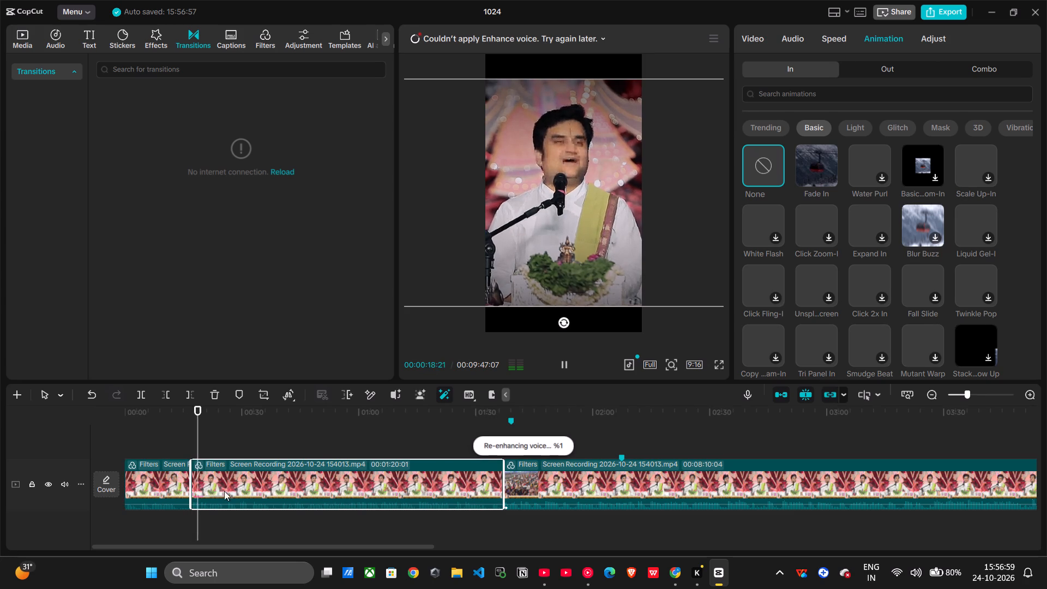
click(148, 476)
key(Delete)
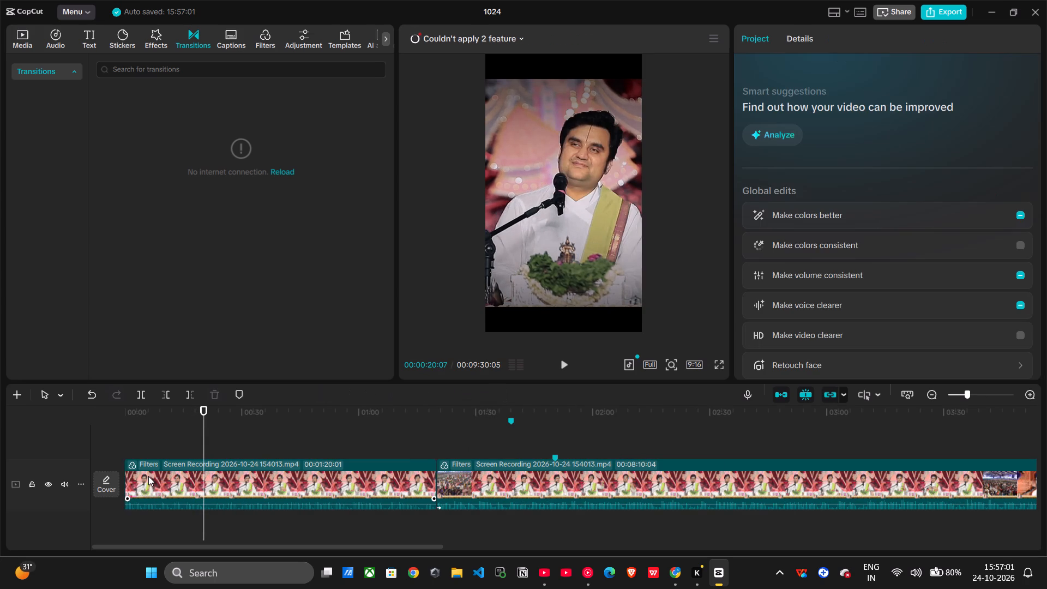
Play the trimmed video from the start and open the first clip's speed settings.
key(Up)
key(space)
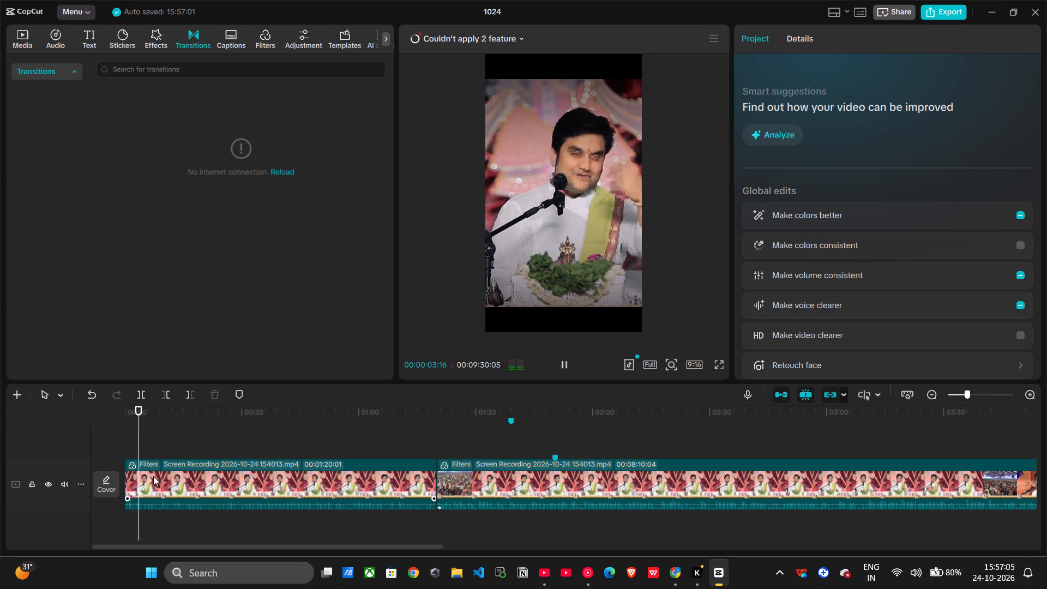
click(299, 487)
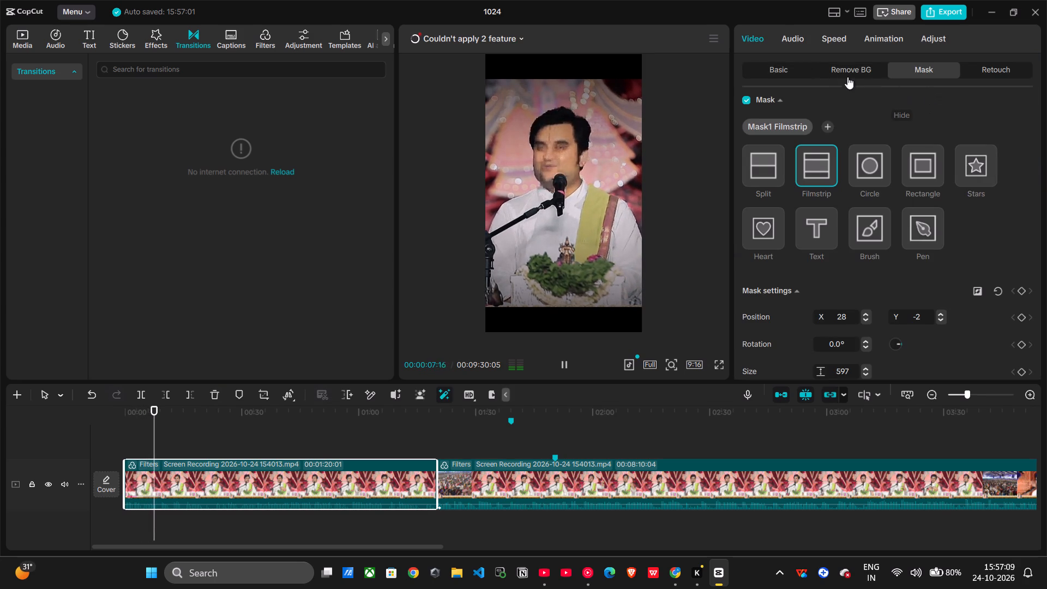
click(835, 40)
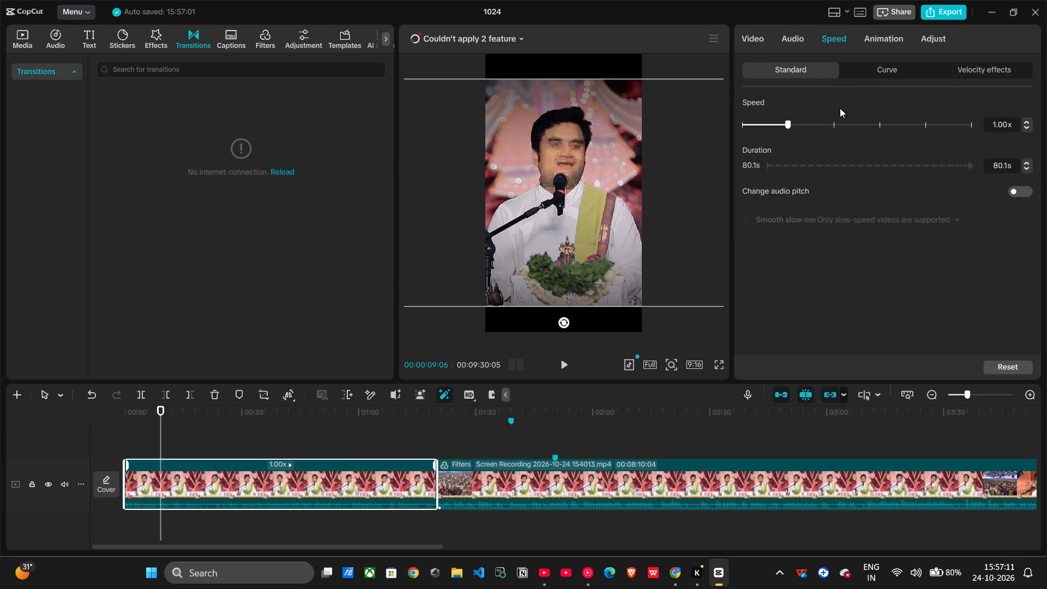
Play on from about 1:48 in the second clip and look over the project's global edit options.
click(549, 440)
key(space)
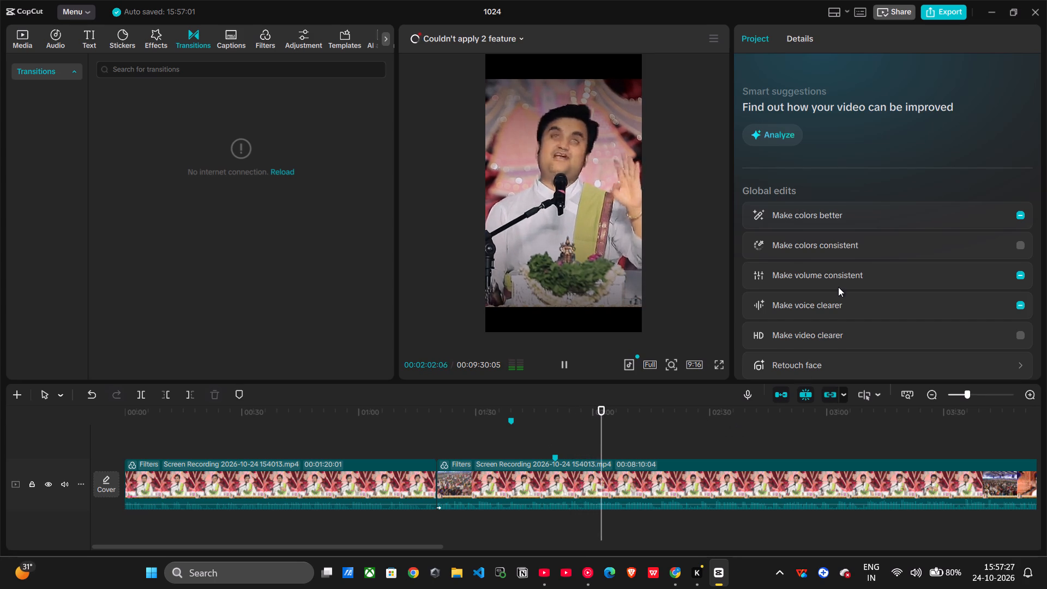
scroll(838, 287, down, 3)
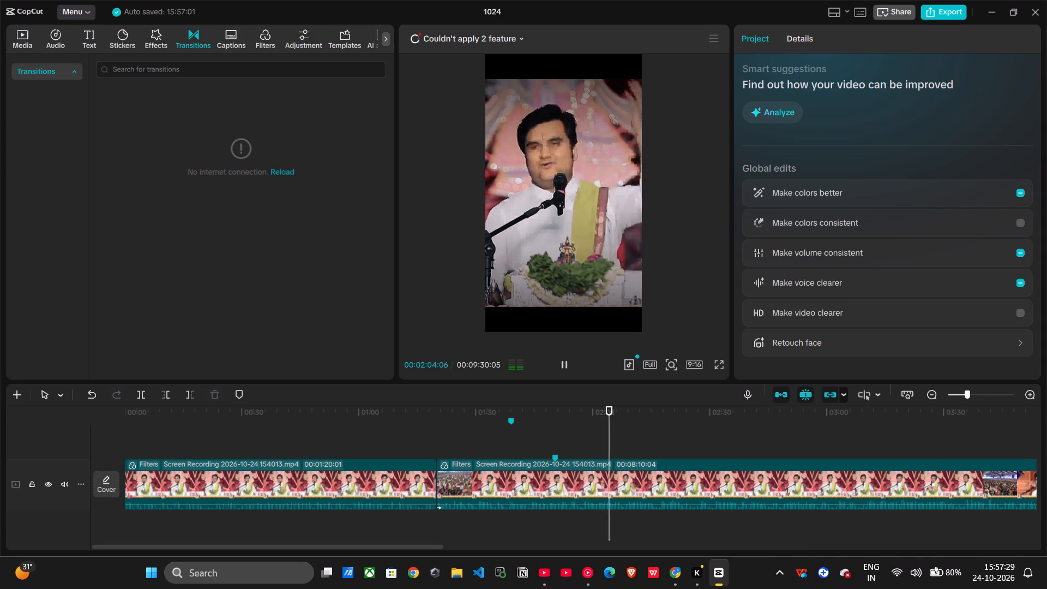
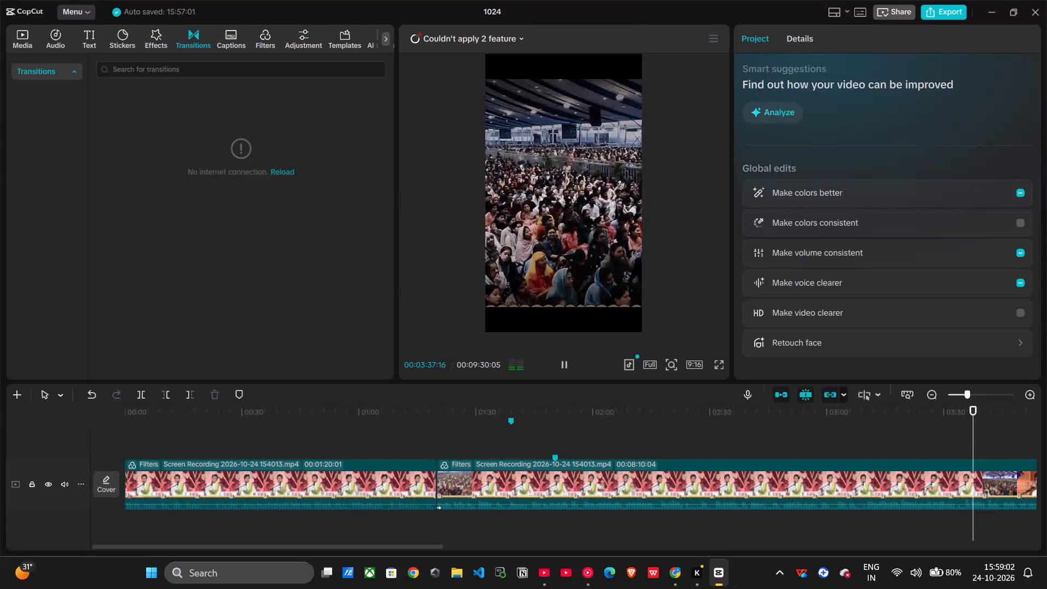
Play the second clip on from about 3:37 and replay the passage leading up to 4:06.
scroll(751, 443, left, 1)
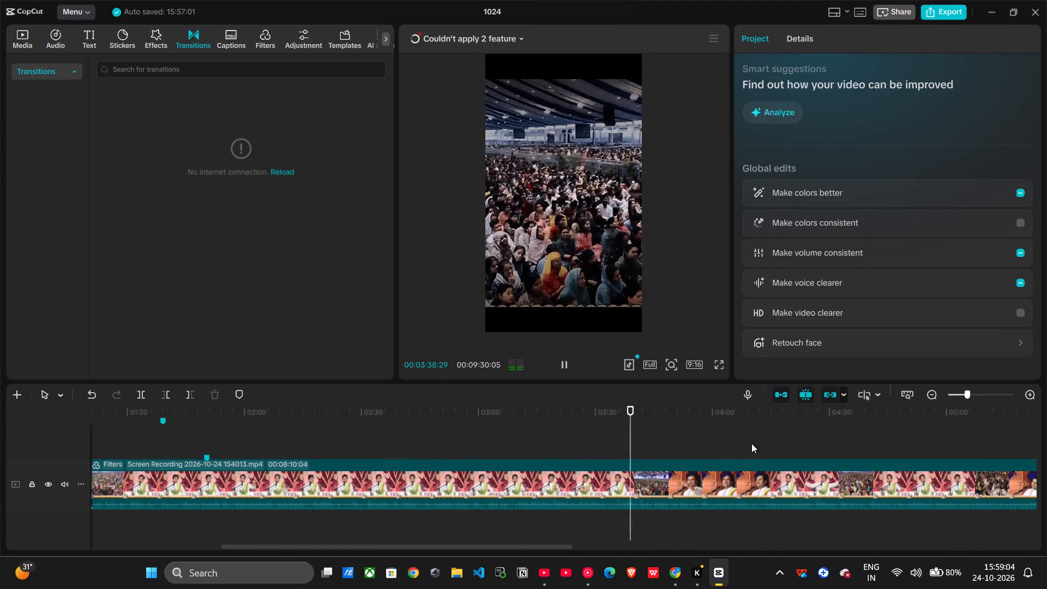
ctrl+scroll(751, 443, down, 2)
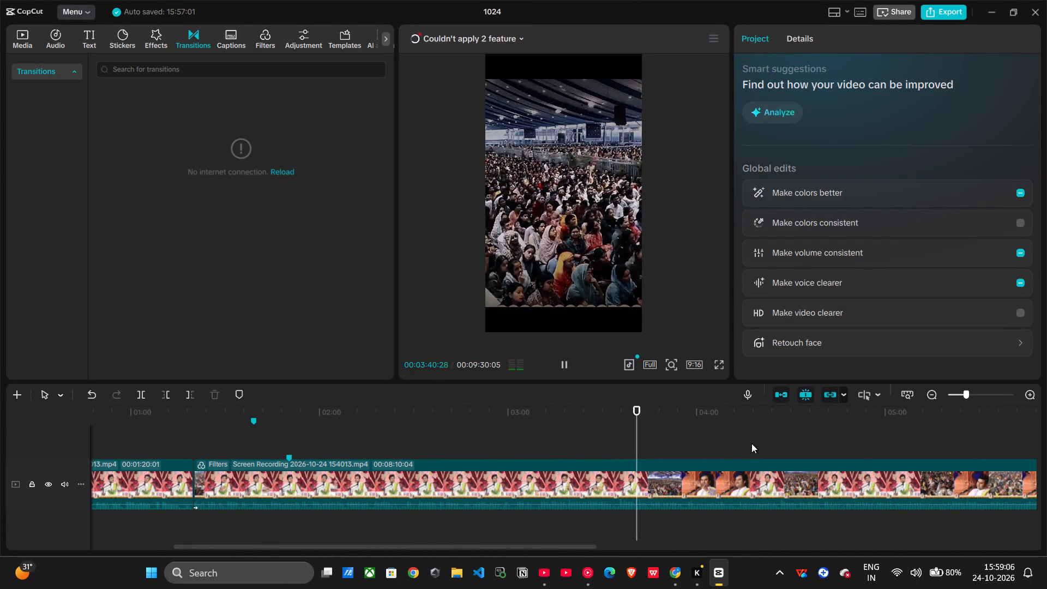
scroll(751, 443, left, 1)
ctrl+scroll(751, 443, down, 2)
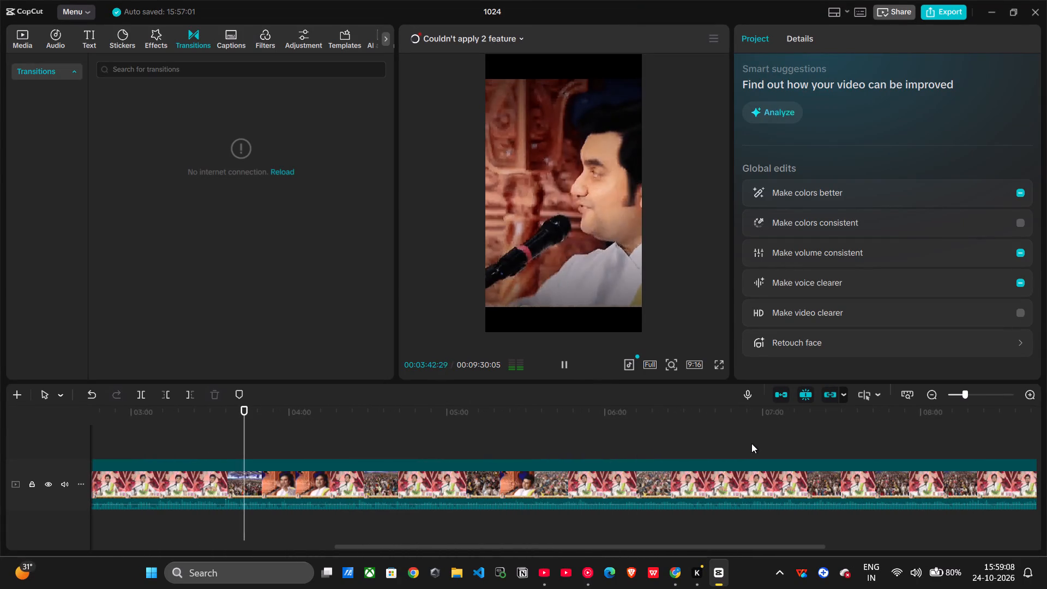
scroll(751, 443, right, 1)
ctrl+scroll(751, 443, down, 3)
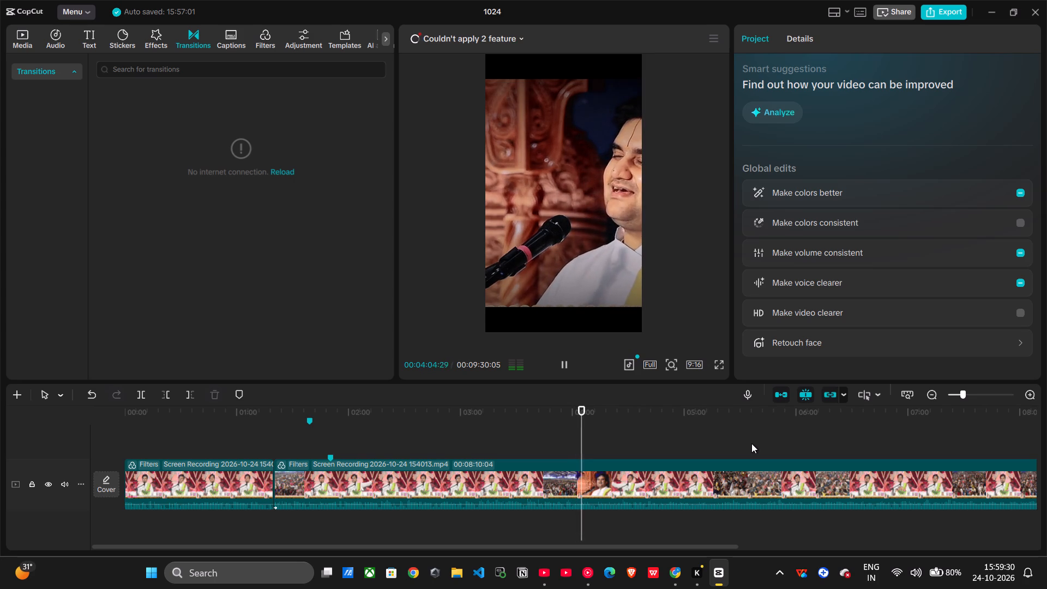
key(space)
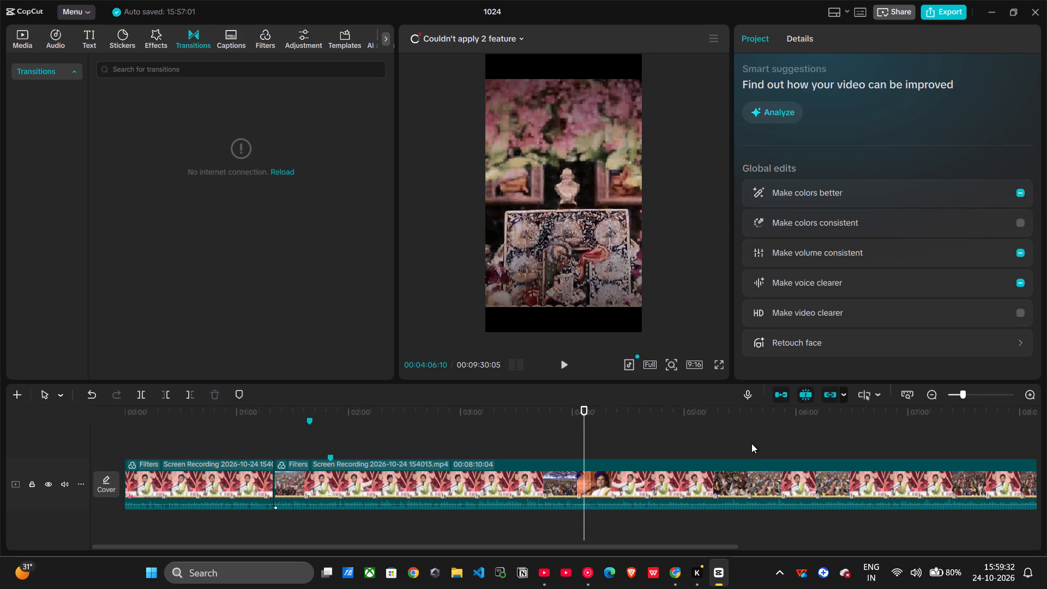
key(shift+Left)
key(shift+Left)
key(shift+Left)
key(shift+Left)
key(shift+Left)
key(shift+Left)
key(shift+Left)
key(shift+Left)
key(shift+Left)
key(shift+Left)
key(shift+Left)
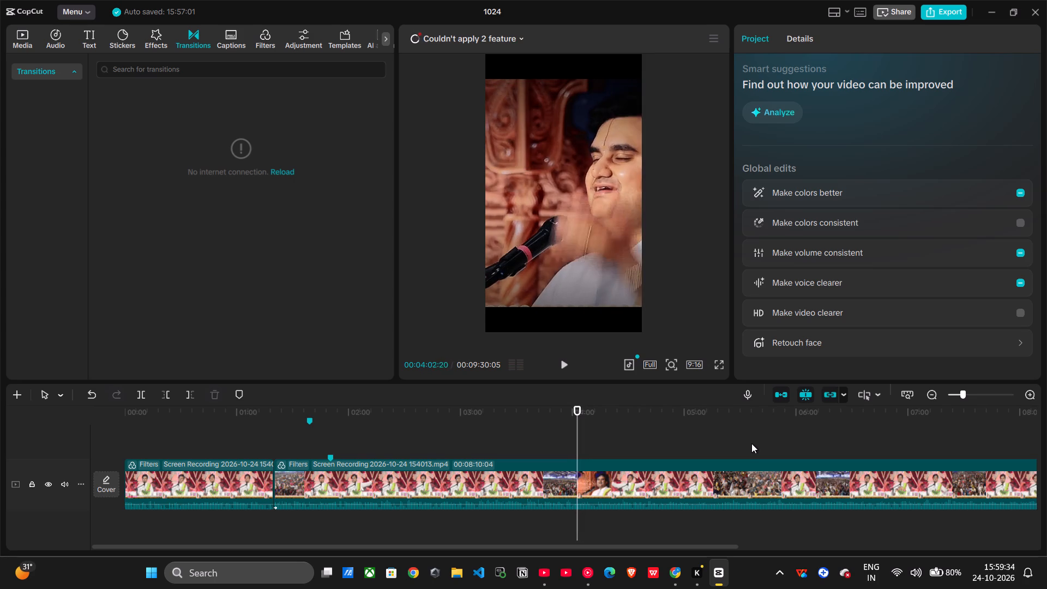
key(shift+Left)
key(shift+Left)
key(shift+Left)
key(shift+Left)
key(space)
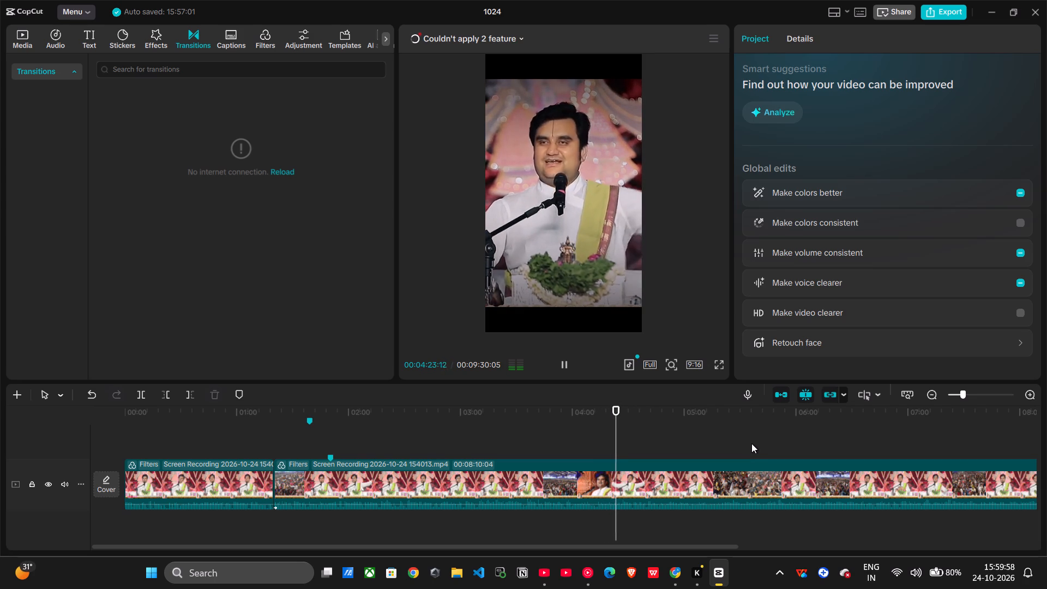
Skip ahead through the second clip from about 4:23 to 4:41 and play on from there.
key(shift+Right)
key(shift+Right)
key(shift+Right)
key(shift+Right)
key(shift+Right)
key(shift+Right)
key(shift+Right)
key(shift+Right)
key(shift+Right)
key(shift+Right)
key(shift+Right)
key(shift+Right)
key(shift+Right)
key(shift+Right)
key(shift+Right)
key(shift+Right)
key(shift+Right)
key(shift+Right)
key(shift+Right)
key(shift+Right)
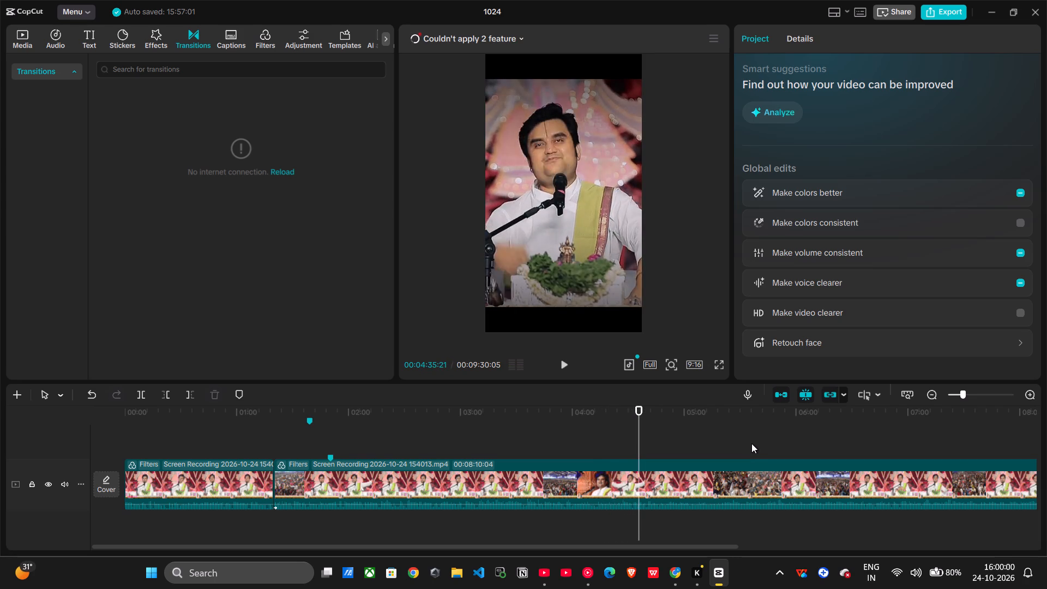
key(space)
key(space)
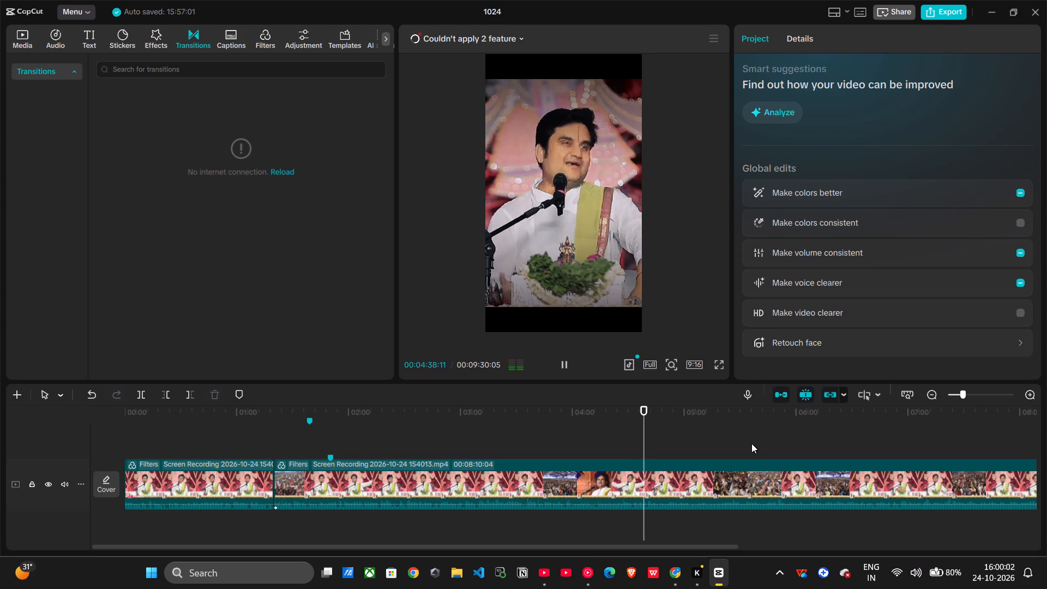
key(space)
key(space)
key(shift+Right)
key(shift+Right)
key(shift+Right)
key(shift+Right)
key(shift+Right)
key(shift+Right)
key(shift+Right)
key(shift+Right)
key(shift+Right)
key(shift+Right)
key(shift+Right)
key(shift+Right)
key(shift+Right)
key(shift+Right)
key(shift+Right)
key(shift+Right)
key(shift+Right)
key(shift+Right)
key(shift+Right)
key(shift+Right)
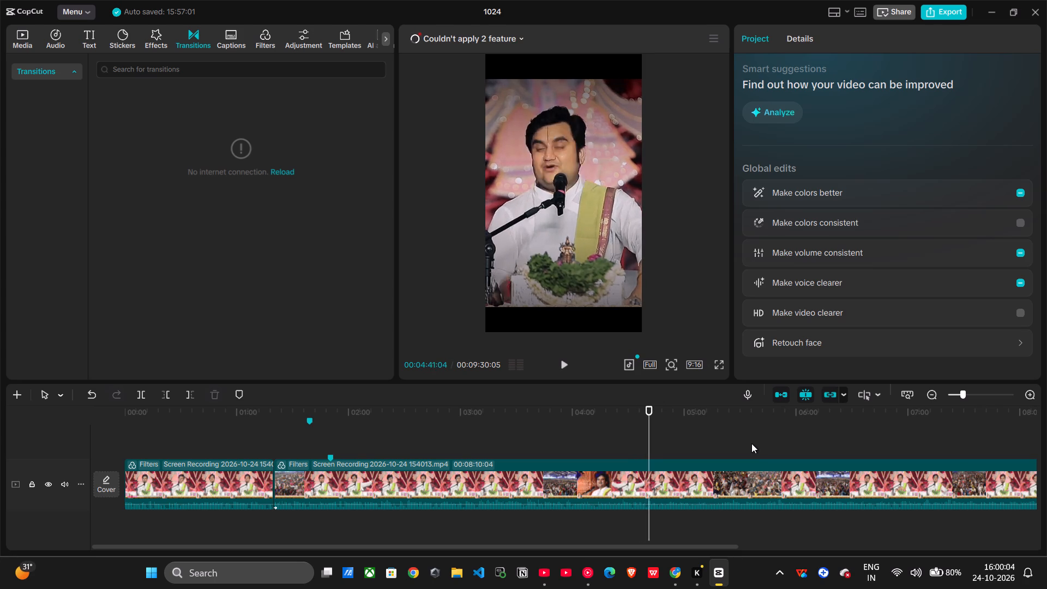
key(space)
key(space)
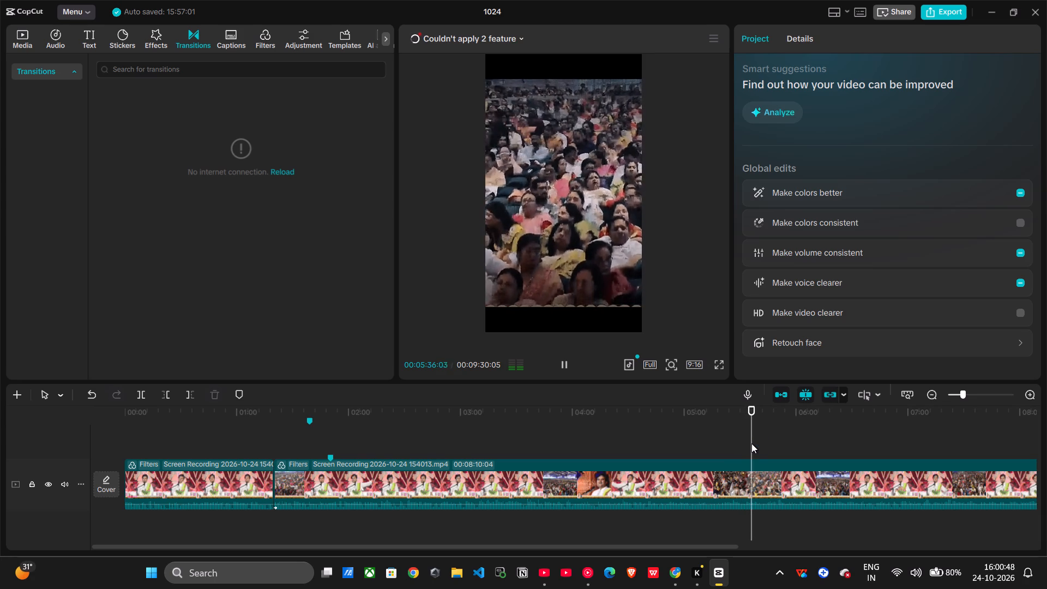
Skip ahead through the second clip from about 5:36 to 6:00 and keep playing to review the speech.
key(shift+Right)
key(shift+Right)
key(shift+Right)
key(shift+Right)
key(shift+Right)
key(shift+Right)
key(shift+Right)
key(shift+Right)
key(shift+Right)
key(shift+Right)
key(shift+Right)
key(shift+Right)
key(shift+Right)
key(shift+Right)
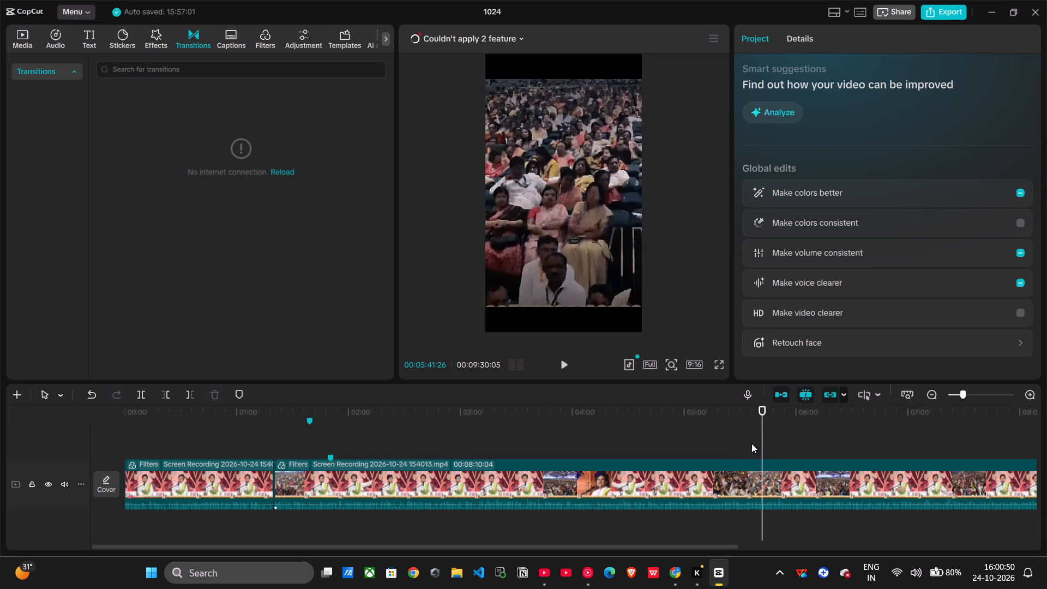
key(space)
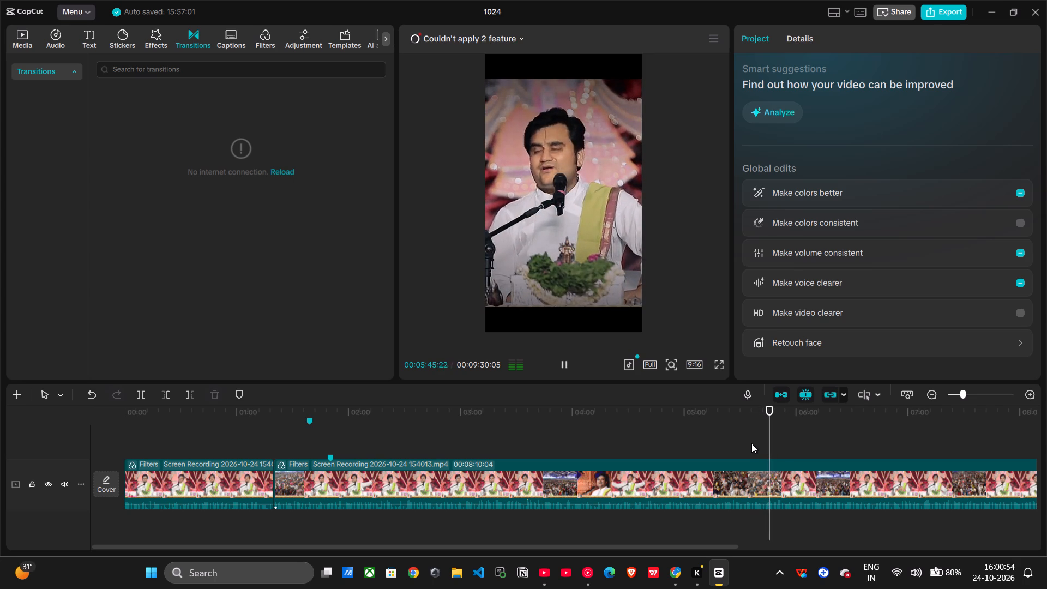
key(shift+Right)
key(shift+Right)
key(shift+Right)
key(shift+Right)
key(shift+Right)
key(shift+Right)
key(shift+Right)
key(shift+Right)
key(shift+Right)
key(shift+Right)
key(shift+Right)
key(shift+Right)
key(shift+Right)
key(shift+Right)
key(shift+Right)
key(shift+Right)
key(shift+Right)
key(shift+Right)
key(shift+Right)
key(shift+Right)
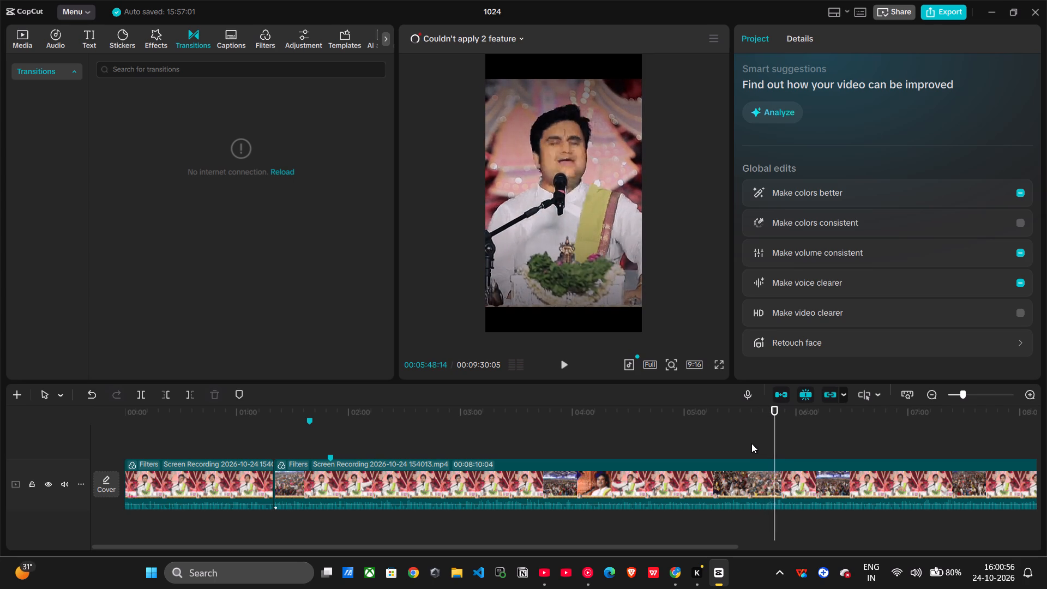
key(space)
key(space)
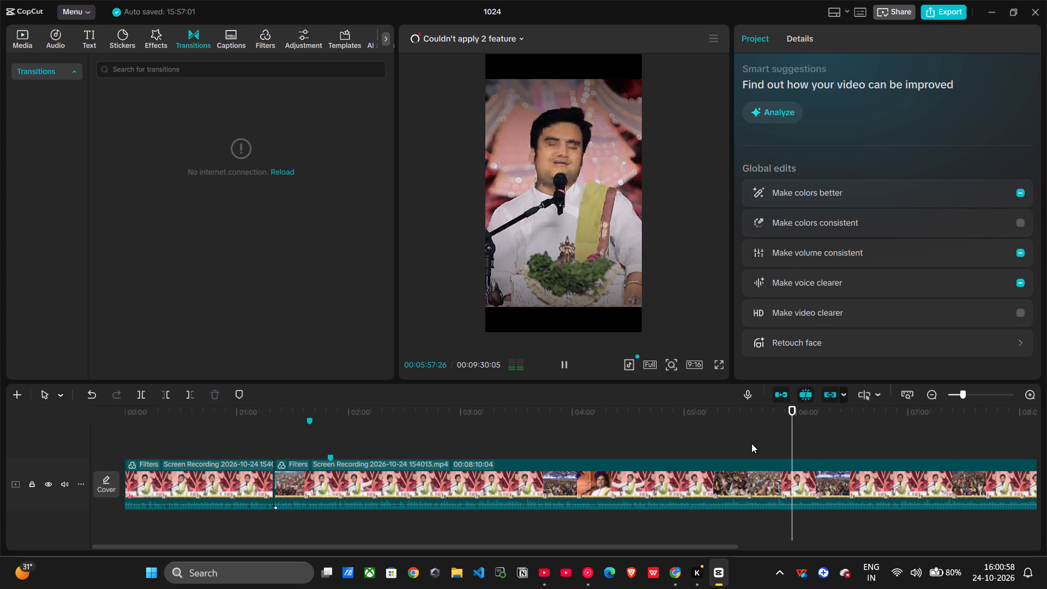
key(shift+Right)
key(shift+Right)
key(shift+Right)
key(shift+Right)
key(shift+Right)
key(shift+Right)
key(shift+Right)
key(shift+Right)
key(shift+Right)
key(shift+Right)
key(shift+Right)
key(shift+Right)
key(shift+Right)
key(shift+Right)
key(shift+Right)
key(shift+Right)
key(shift+Right)
key(shift+Right)
key(shift+Right)
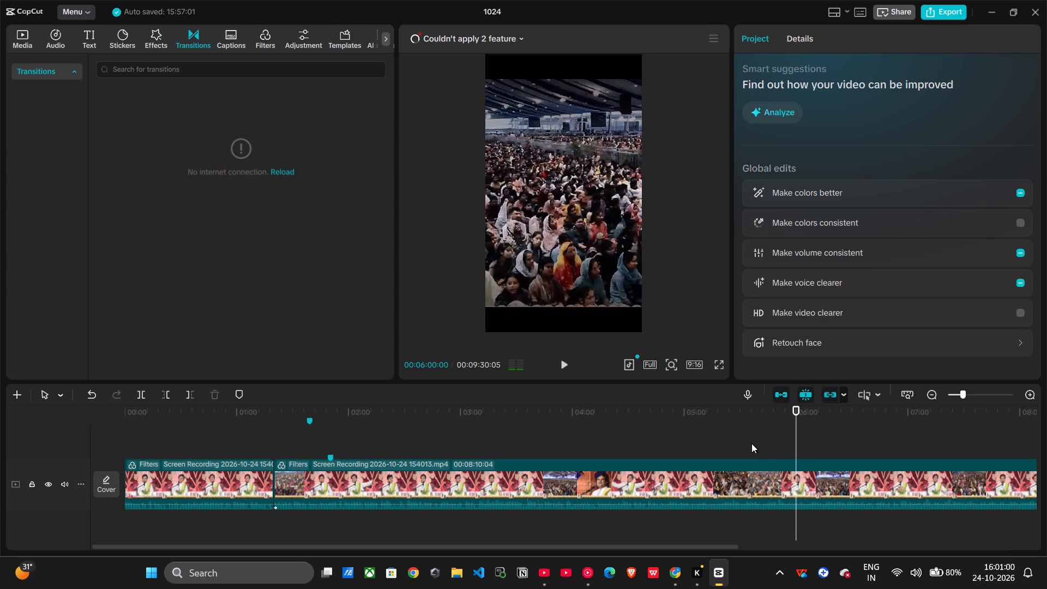
key(space)
key(space)
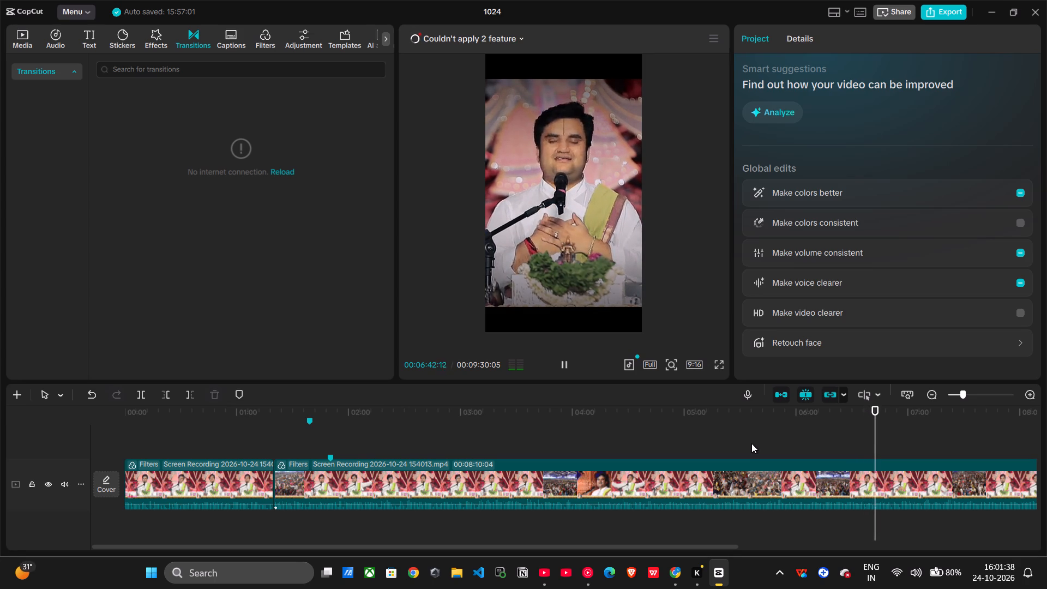
Go back from about 6:42 to find the passage's start and add a timeline marker at about 6:34.
key(shift+Left)
key(shift+Left)
key(shift+Left)
key(shift+Left)
key(shift+Left)
key(shift+Left)
key(shift+Left)
key(shift+Left)
key(shift+Left)
key(shift+Left)
key(shift+Left)
key(shift+Left)
key(shift+Left)
key(shift+Left)
key(shift+Left)
key(shift+Left)
key(shift+Left)
key(shift+Left)
key(shift+Left)
key(shift+Left)
key(shift+Left)
key(shift+Left)
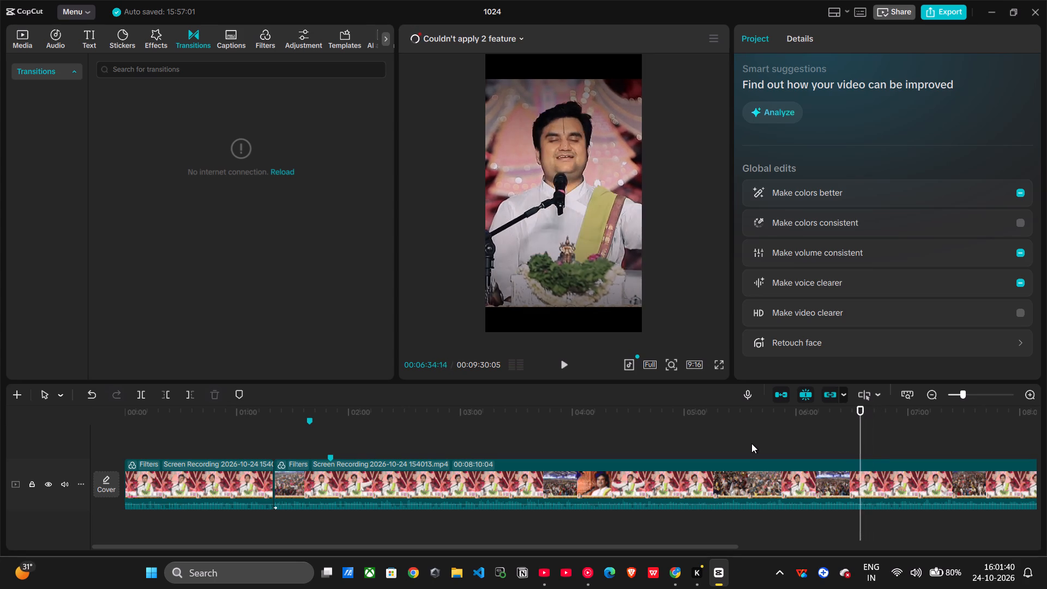
key(space)
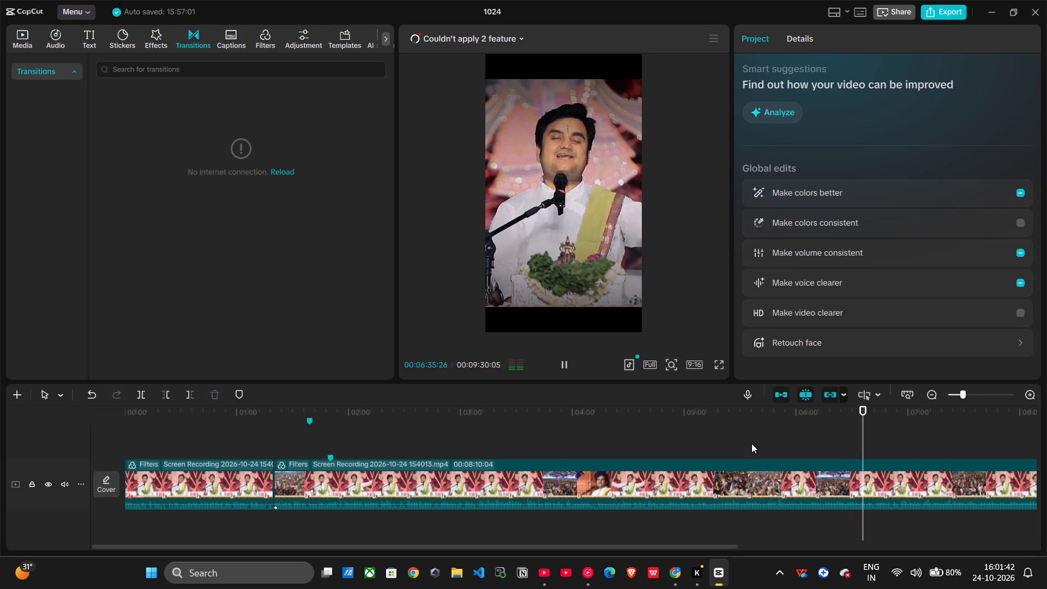
key(shift+Left)
key(shift+Left)
key(shift+Left)
key(shift+Left)
key(shift+Left)
text(m)
key(space)
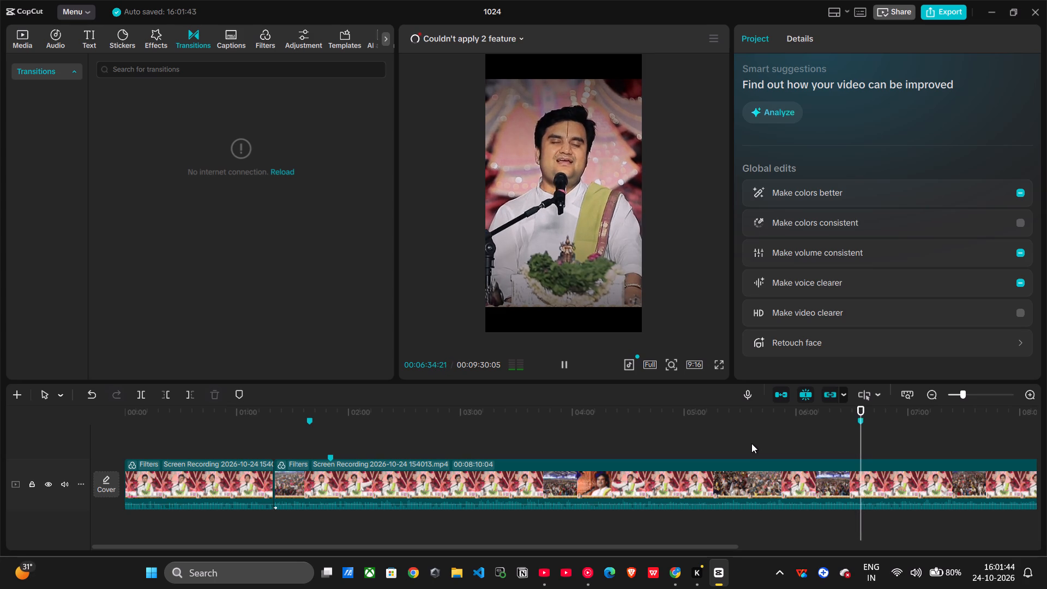
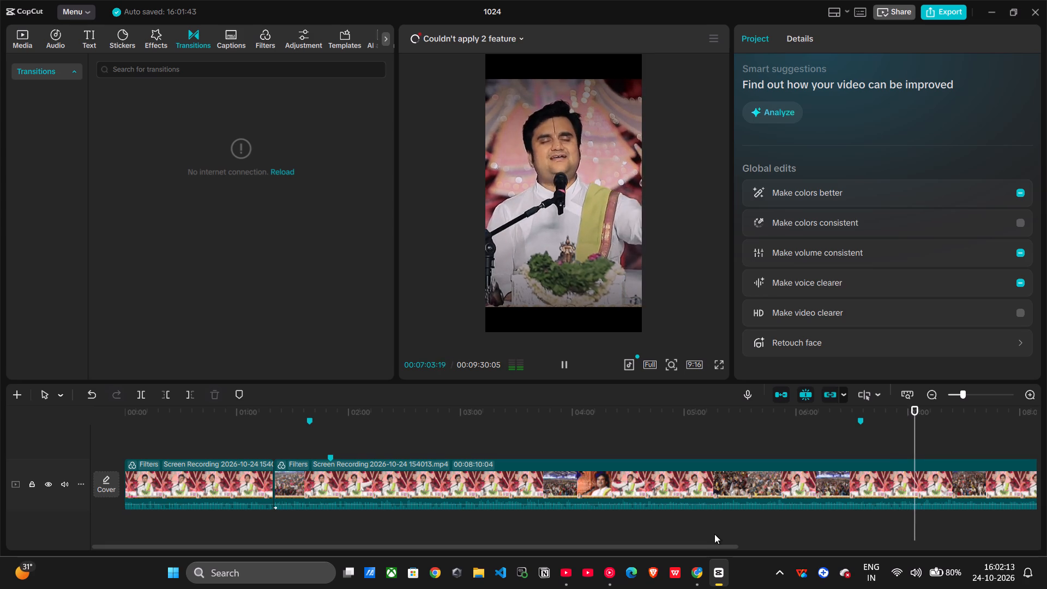
Skip ahead through the second clip from about 7:03 to 7:28 and keep playing to review the speech.
key(shift+Right)
key(shift+Right)
key(shift+Right)
key(shift+Right)
key(shift+Right)
key(shift+Right)
key(shift+Right)
key(shift+Right)
key(shift+Right)
key(shift+Right)
key(shift+Right)
key(shift+Right)
key(shift+Right)
key(shift+Right)
key(shift+Right)
key(shift+Right)
key(shift+Right)
key(shift+Right)
key(shift+Right)
key(shift+Right)
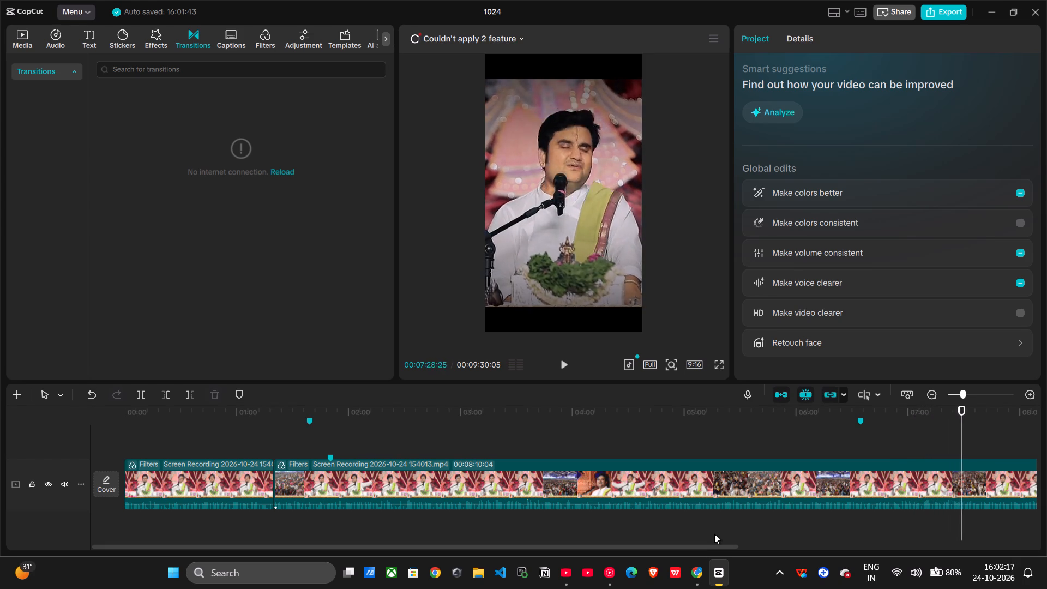
key(space)
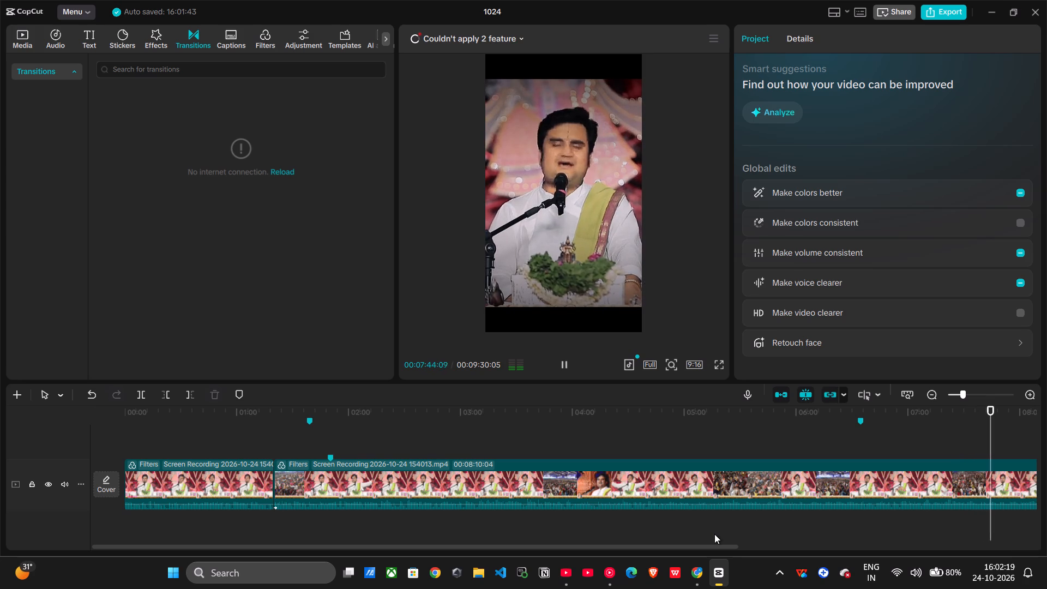
Skip ahead through the second clip from about 7:44 to 8:11 and play on from there.
key(shift+Right)
key(shift+Right)
key(shift+Right)
key(shift+Right)
key(shift+Right)
key(shift+Right)
key(shift+Right)
key(shift+Right)
key(shift+Right)
key(shift+Right)
key(shift+Right)
key(shift+Right)
key(shift+Right)
key(shift+Right)
key(shift+Right)
key(shift+Right)
key(shift+Right)
key(shift+Right)
key(shift+Right)
key(shift+Right)
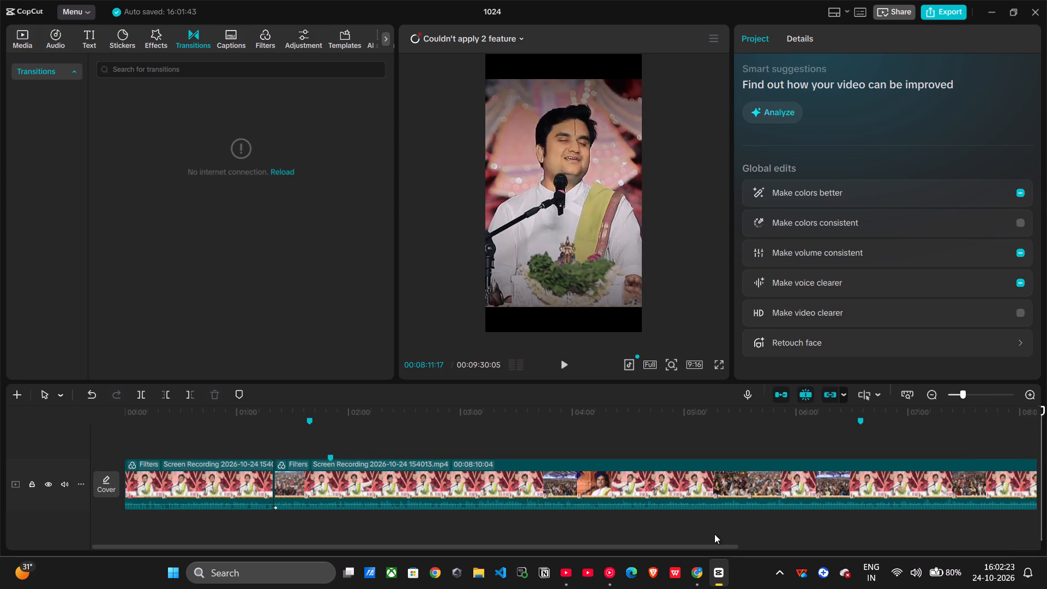
key(space)
Go back from about 8:17 to before 8:04 and replay the passage up to about 8:10.
key(shift+Left)
key(shift+Left)
key(shift+Left)
key(shift+Left)
key(shift+Left)
key(shift+Left)
key(shift+Left)
key(shift+Left)
key(shift+Left)
key(shift+Left)
key(shift+Left)
key(shift+Left)
key(shift+Left)
key(shift+Left)
key(shift+Left)
key(shift+Left)
key(shift+Left)
key(shift+Left)
key(shift+Left)
key(shift+Left)
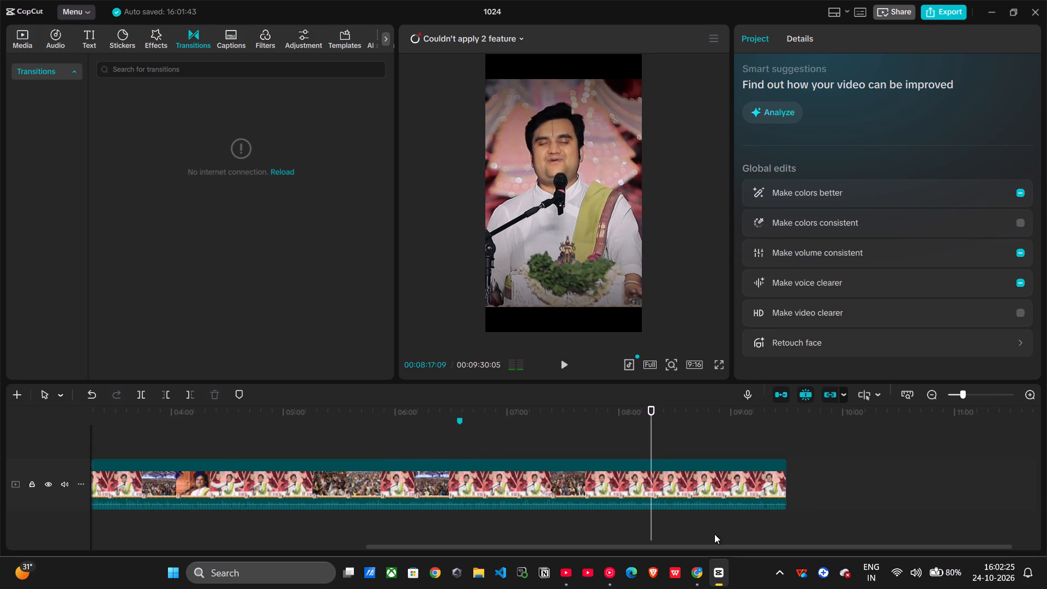
key(space)
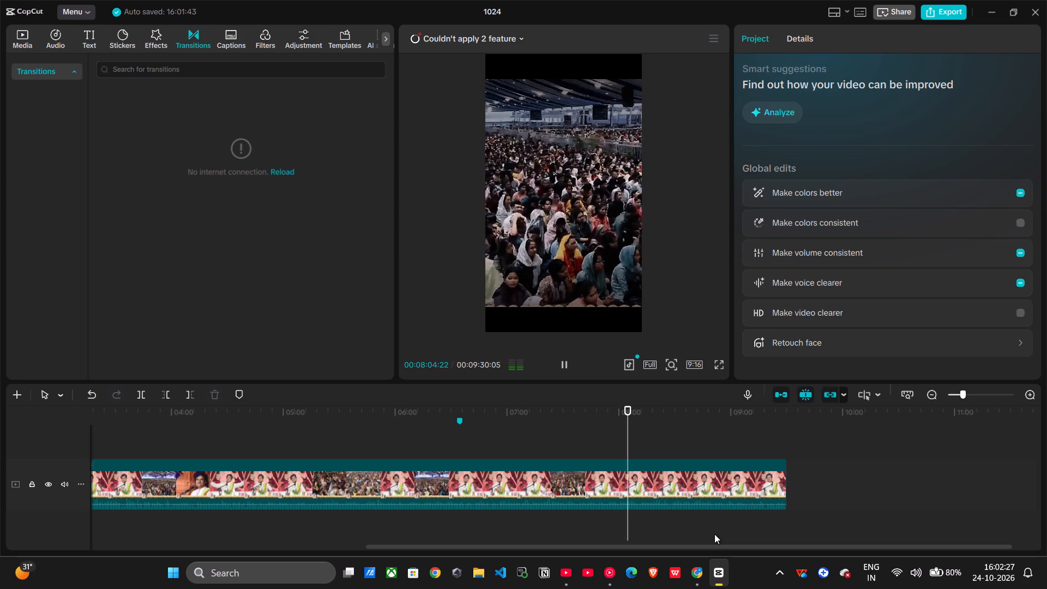
key(shift+Right)
key(shift+Right)
key(space)
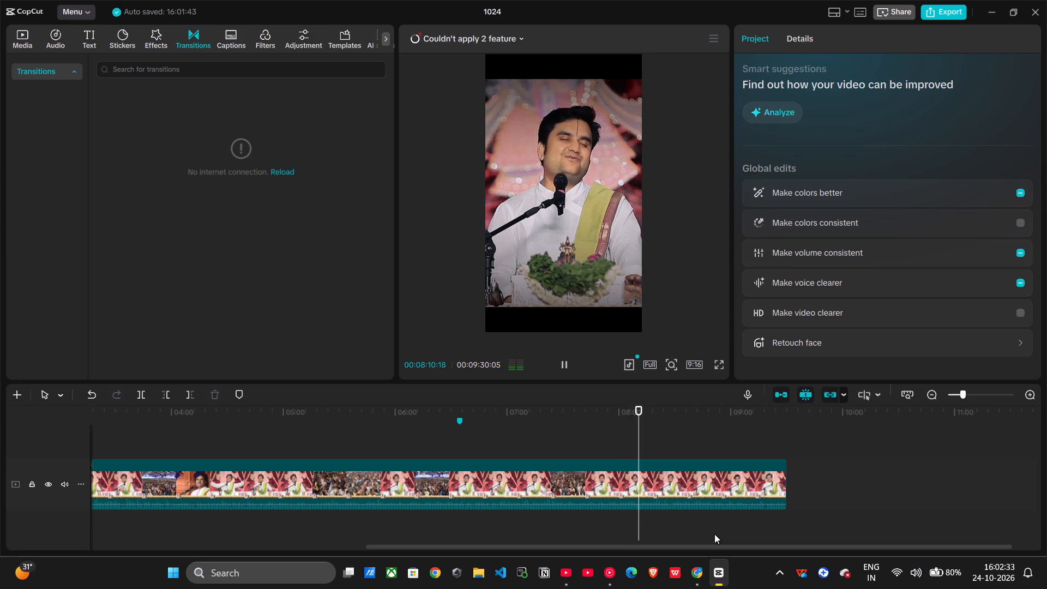
Go back to about 8:02, replay the audience shot and add a timeline marker at about 8:05.
key(shift+Left)
key(shift+Left)
key(shift+Left)
key(shift+Left)
key(shift+Left)
key(shift+Left)
key(shift+Left)
key(shift+Left)
key(shift+Left)
key(shift+Left)
key(shift+Left)
key(shift+Left)
key(shift+Left)
key(shift+Left)
key(shift+Left)
key(shift+Left)
key(shift+Left)
key(shift+Left)
key(shift+Left)
key(shift+Left)
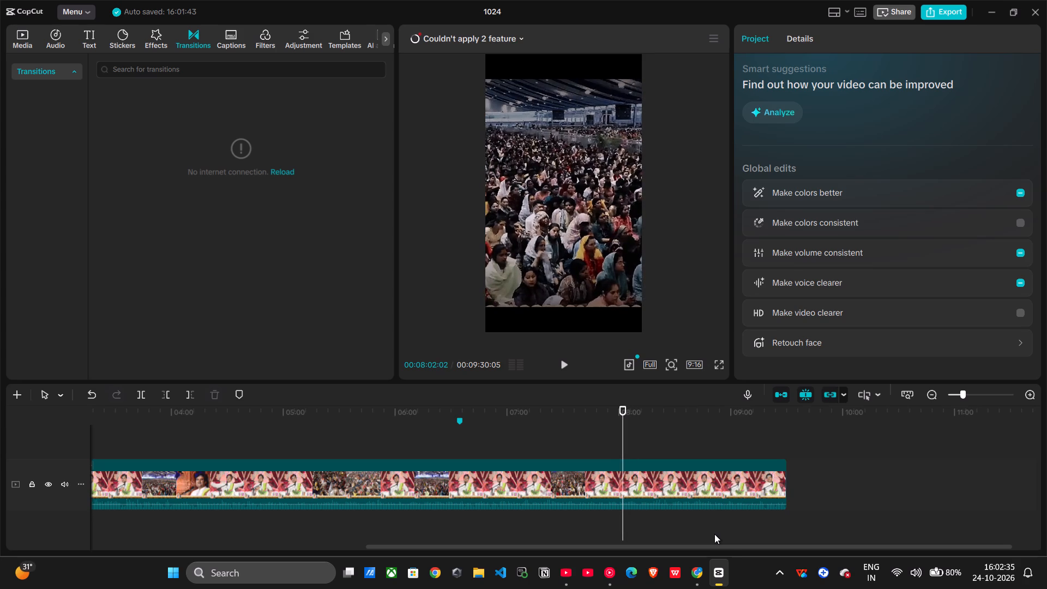
key(space)
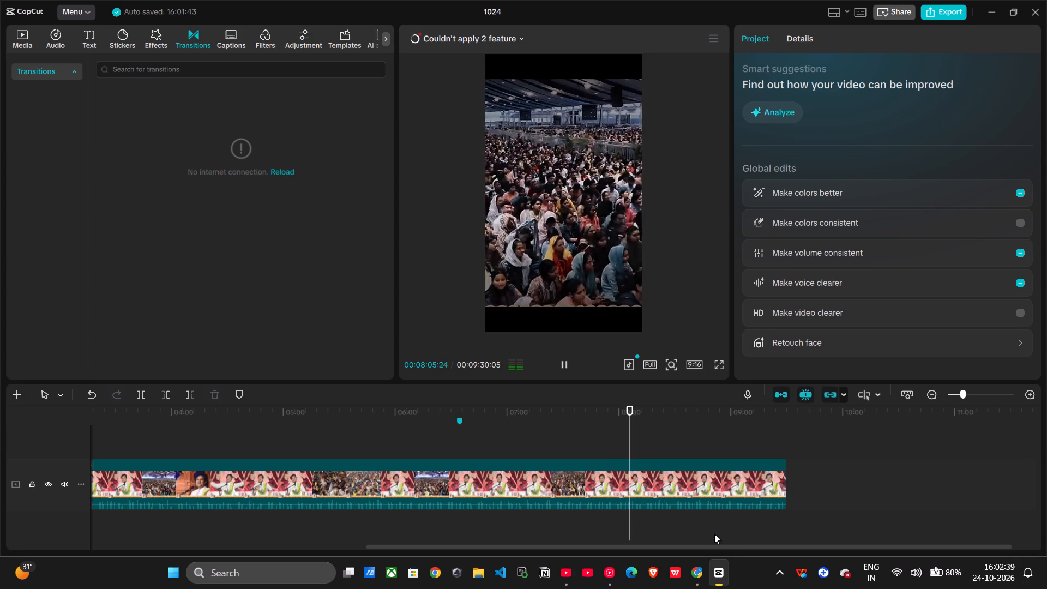
key(m)
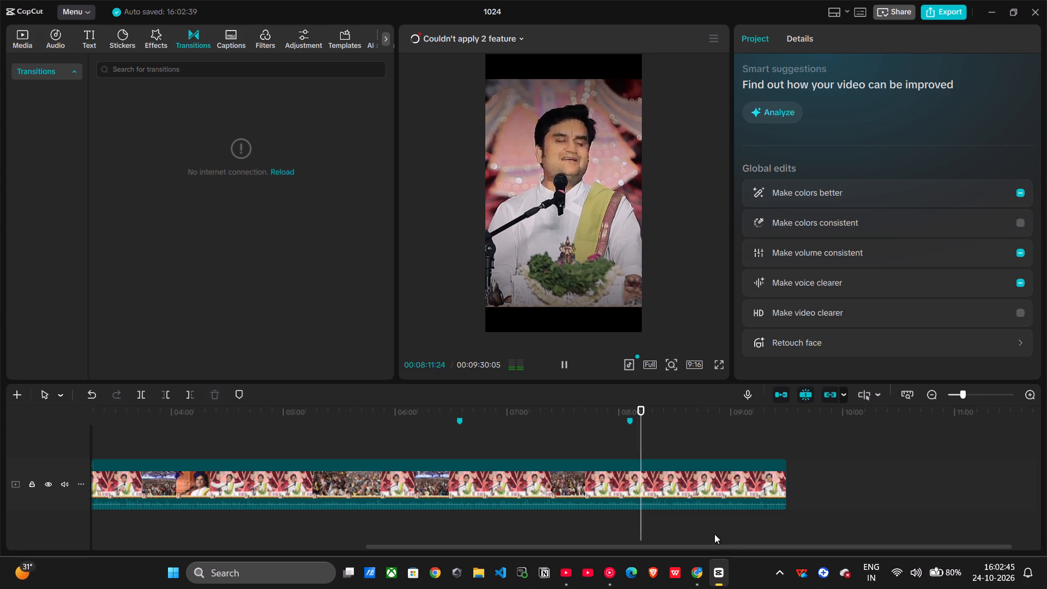
Skip ahead from about 8:11 to 8:14 and play the second clip on to about 8:22.
key(shift+Right)
key(shift+Right)
key(shift+Right)
key(shift+Right)
key(shift+Right)
key(shift+Right)
key(shift+Right)
key(shift+Right)
key(shift+Right)
key(shift+Right)
key(shift+Right)
key(shift+Right)
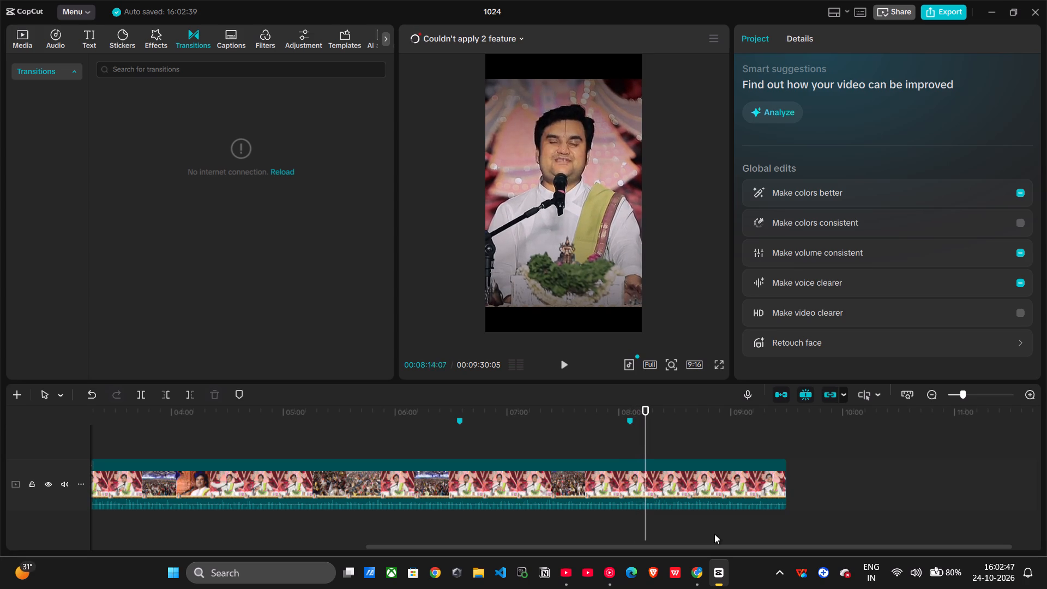
key(space)
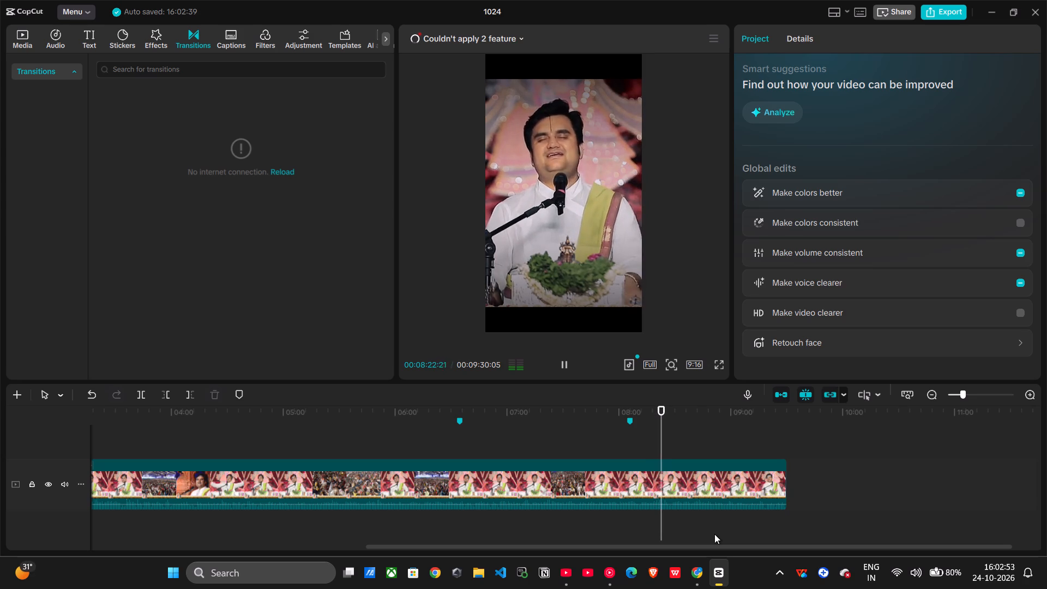
Show the whole project on the timeline, skip ahead from about 8:24 to 8:32 and keep playing to review the ending.
ctrl+scroll(714, 534, down, 5)
scroll(714, 534, right, 1)
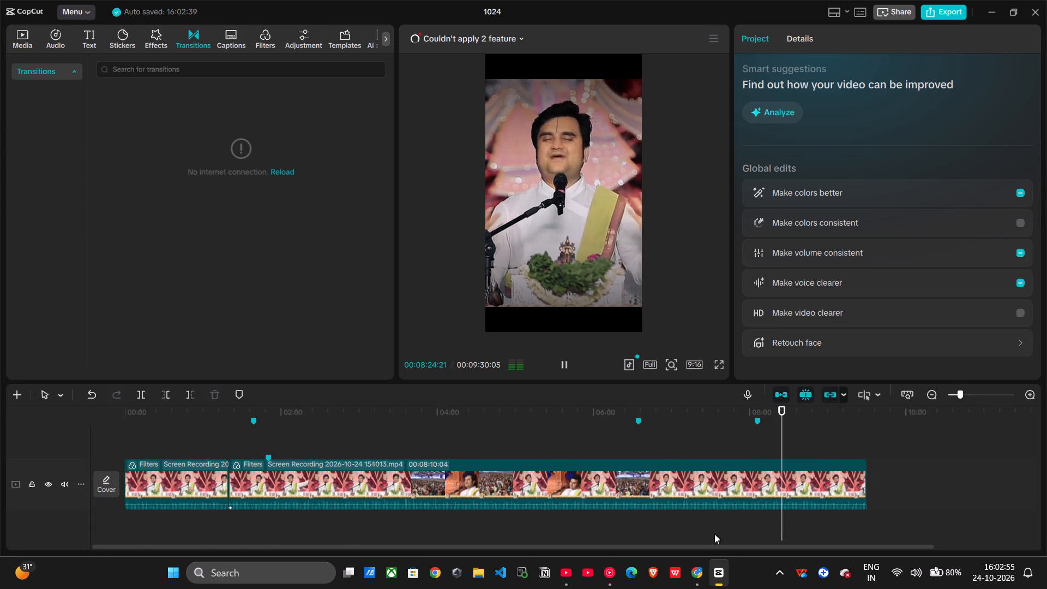
scroll(714, 534, right, 1)
key(shift+Right)
key(shift+Right)
key(shift+Right)
key(shift+Right)
key(shift+Right)
key(shift+Right)
key(shift+Right)
key(shift+Right)
key(shift+Right)
key(shift+Right)
key(shift+Right)
key(shift+Right)
key(shift+Right)
key(shift+Right)
key(shift+Right)
key(shift+Right)
key(shift+Right)
key(shift+Right)
key(shift+Right)
key(shift+Right)
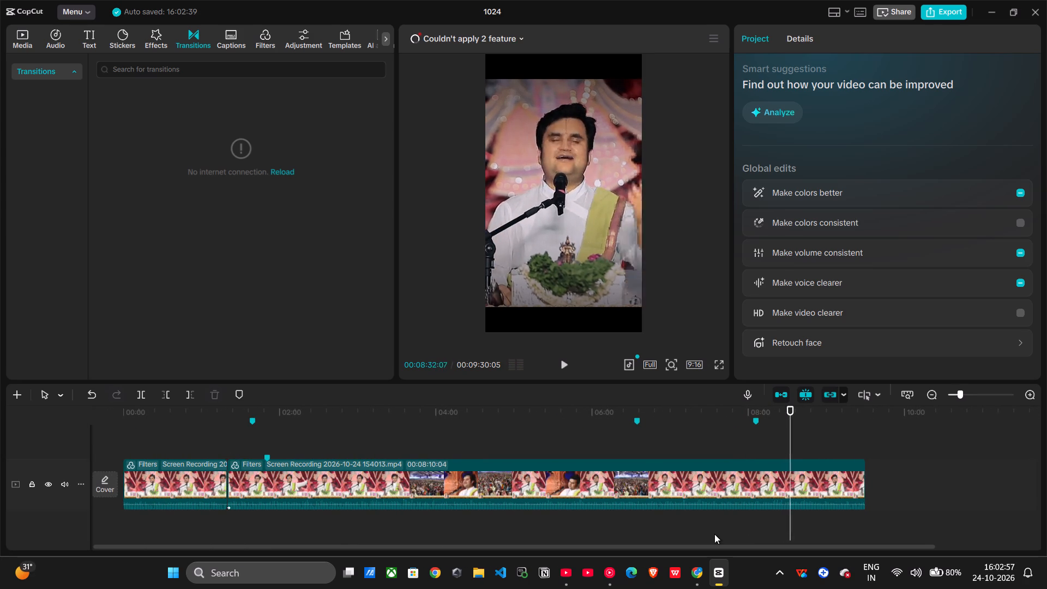
key(space)
key(space)
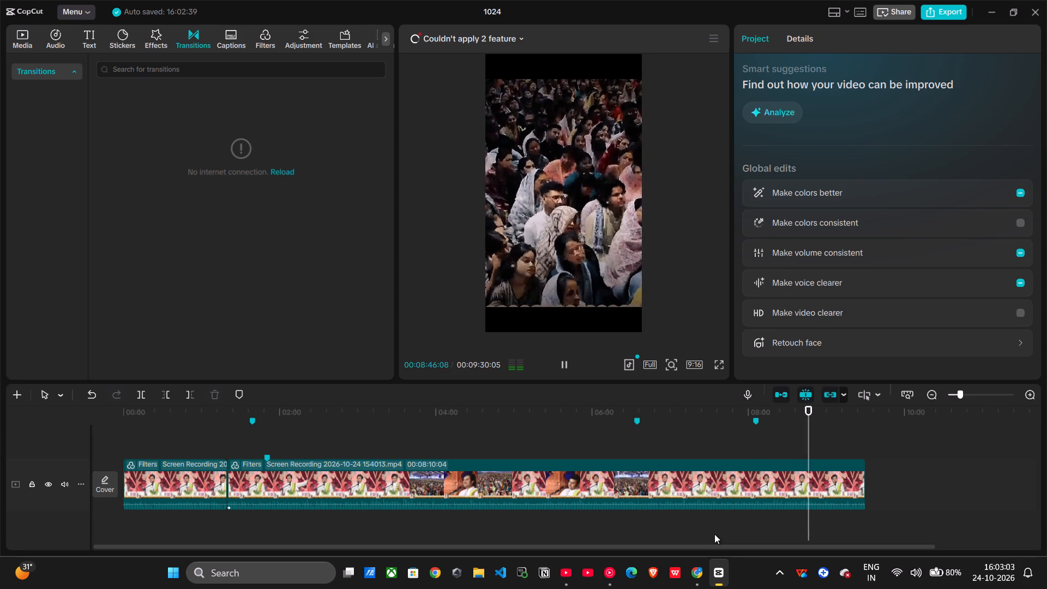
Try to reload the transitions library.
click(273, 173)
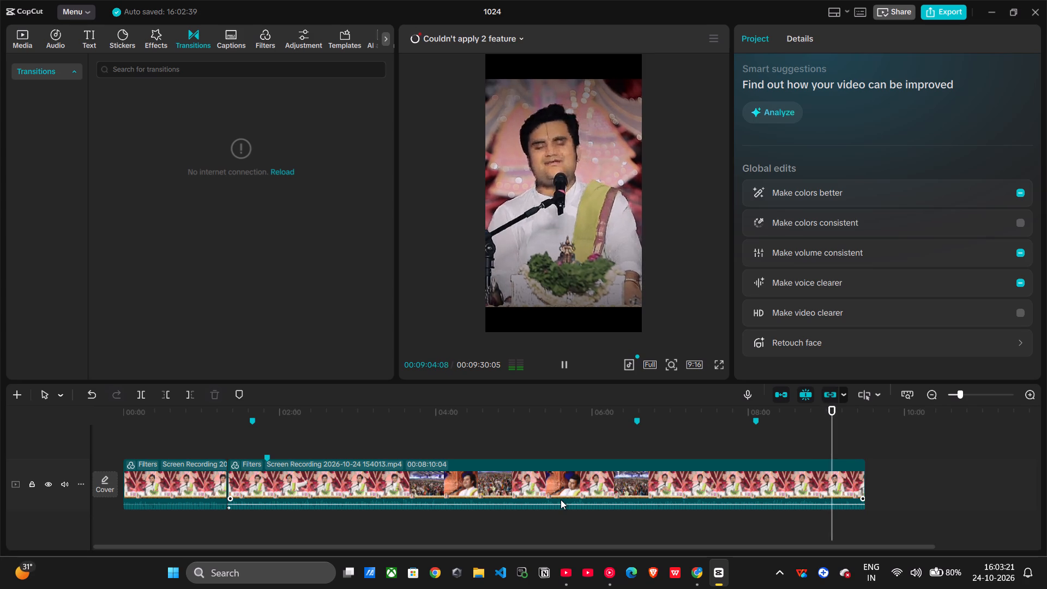
Return to the first timeline marker at about 1:39 and review the passage from there to about 1:48.
click(250, 430)
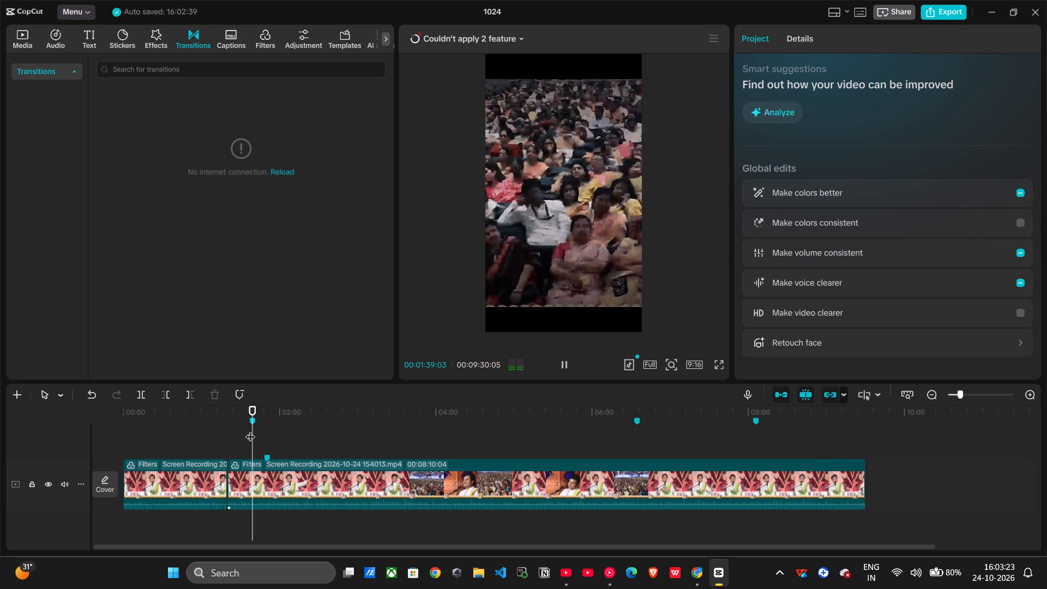
key(space)
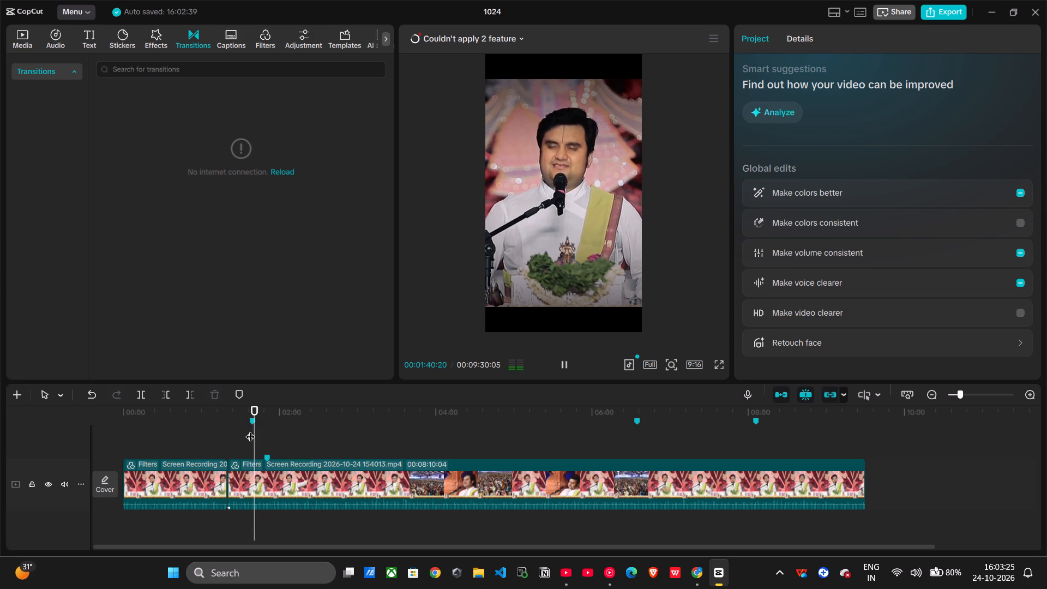
key(shift+Right)
key(shift+Right)
key(shift+Right)
key(shift+Right)
key(shift+Right)
key(shift+Right)
key(shift+Right)
key(shift+Right)
key(shift+Right)
key(shift+Right)
key(shift+Right)
key(shift+Right)
key(shift+Right)
key(shift+Right)
key(shift+Right)
key(shift+Right)
key(shift+Right)
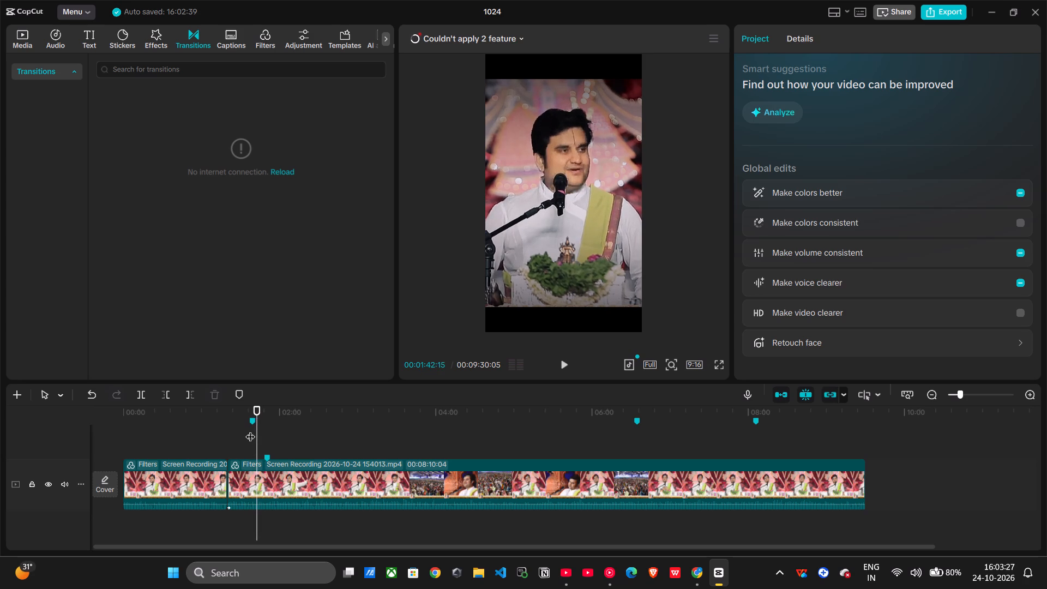
key(shift+space)
key(space)
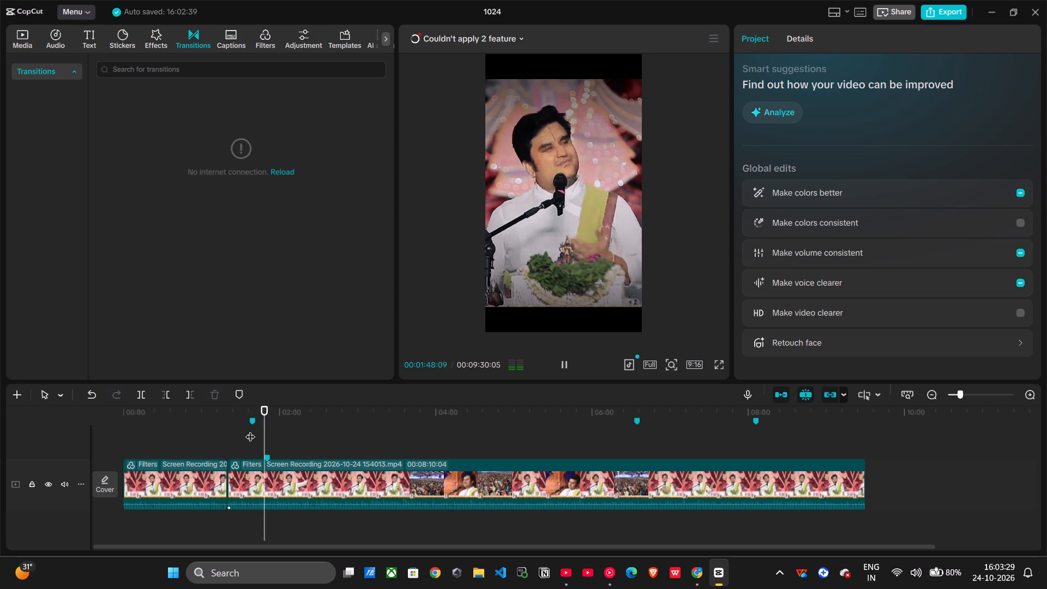
Skip forward through the second clip from about 1:48 and review the passage up to about 1:55.
key(shift+Right)
key(shift+Right)
key(shift+Right)
key(shift+Right)
key(shift+Right)
key(shift+Right)
key(shift+Right)
key(shift+Right)
key(shift+Right)
key(shift+Right)
key(shift+Right)
key(shift+Right)
key(shift+Right)
key(shift+Right)
key(shift+Right)
key(shift+Right)
key(space)
key(space)
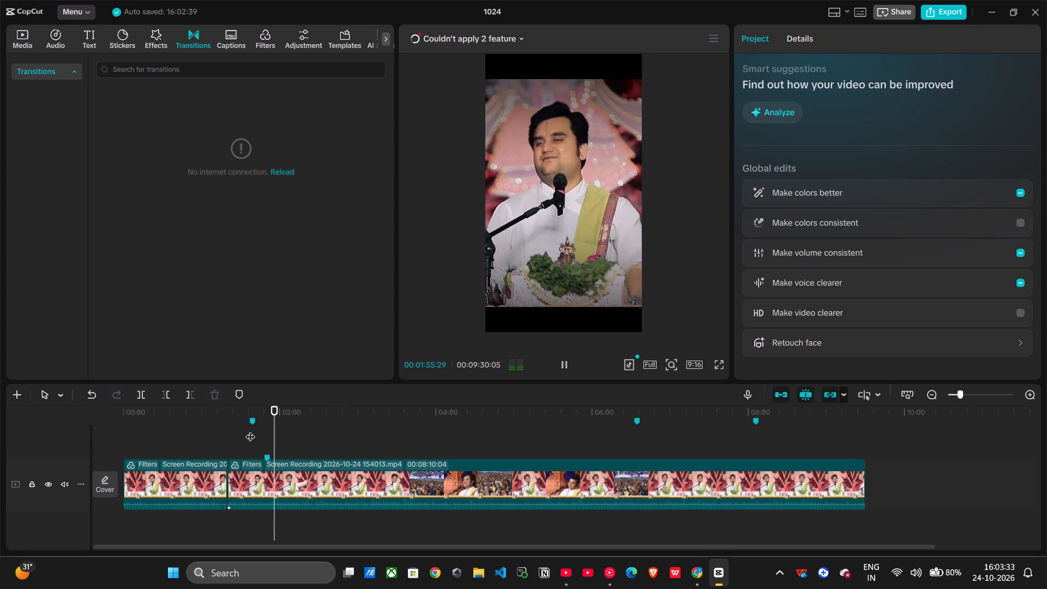
Skip ahead to about 2:06 in the second clip and review the passage from there to about 2:18.
key(shift+Right)
key(shift+Right)
key(shift+Right)
key(shift+Right)
key(shift+Right)
key(shift+Right)
key(shift+Right)
key(shift+Right)
key(shift+Right)
key(shift+Right)
key(shift+Right)
key(shift+Right)
key(shift+Right)
key(shift+Right)
key(shift+Right)
key(shift+Right)
key(shift+Right)
key(shift+Right)
key(shift+Right)
key(shift+Right)
key(space)
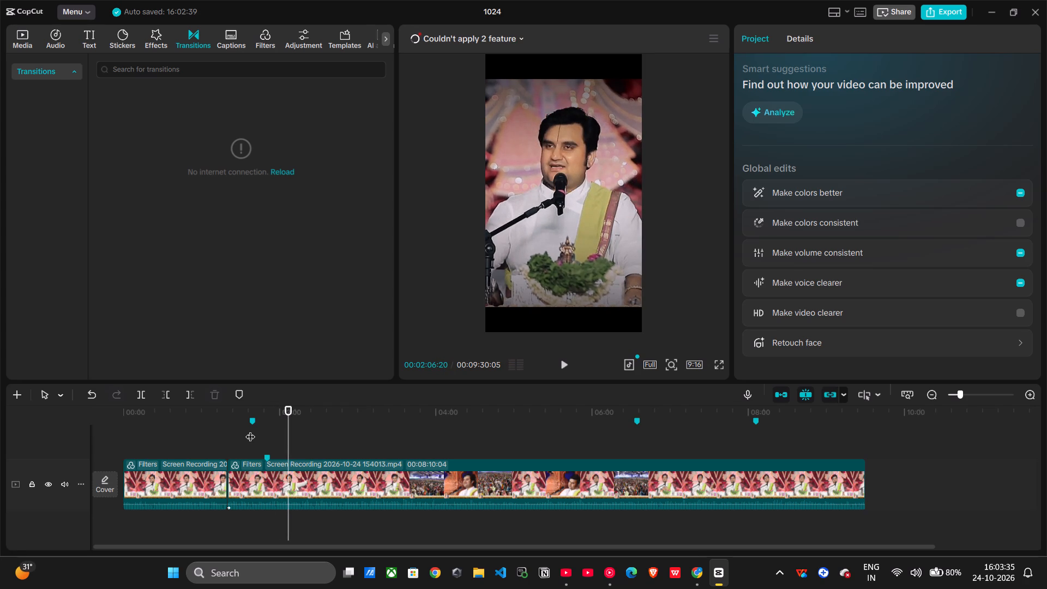
key(space)
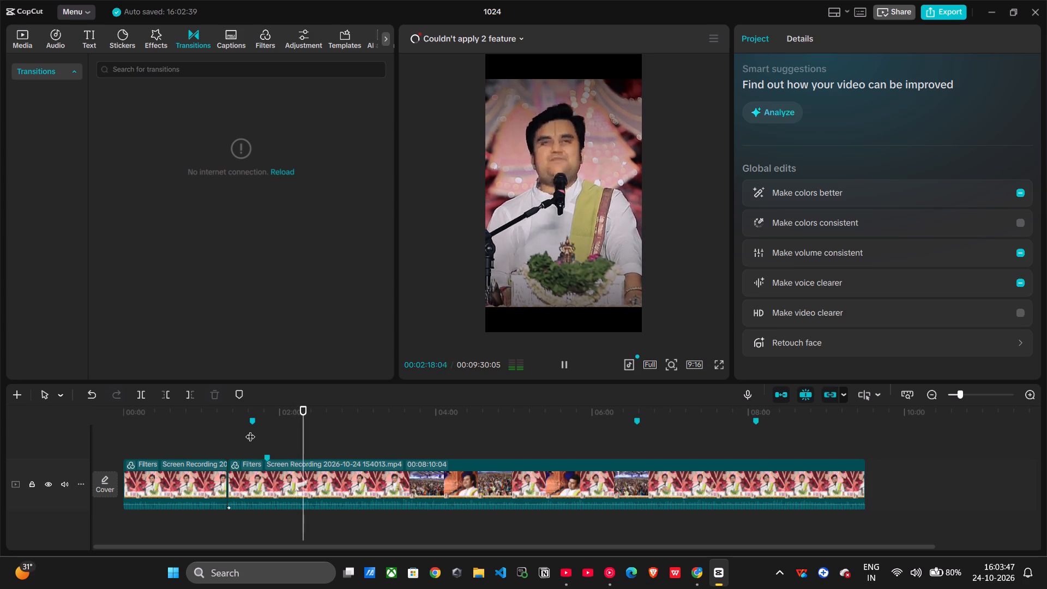
Skip forward again from about 2:18 and keep reviewing the second clip up to about 2:30.
key(shift+Right)
key(shift+Right)
key(shift+Right)
key(shift+Right)
key(shift+Right)
key(shift+Right)
key(shift+Right)
key(shift+Right)
key(shift+Right)
key(shift+Right)
key(shift+Right)
key(shift+Right)
key(shift+Right)
key(shift+Right)
key(shift+Right)
key(shift+Right)
key(space)
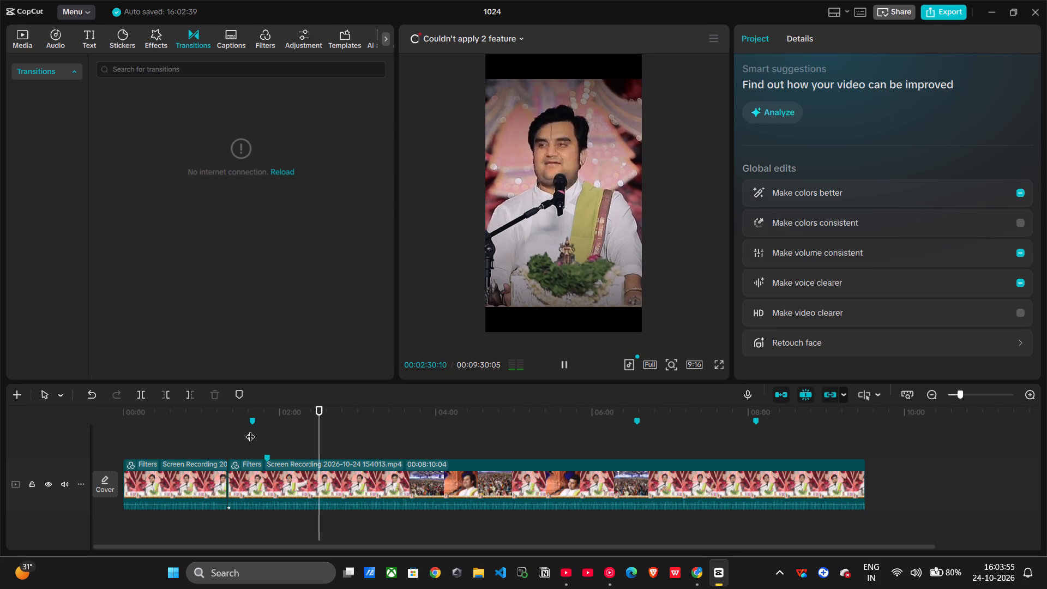
Skip ahead from about 2:30 to 2:40 and play the second clip on to about 2:44.
key(shift+Right)
key(shift+Right)
key(shift+Right)
key(shift+Right)
key(shift+Right)
key(shift+Right)
key(shift+Right)
key(shift+Right)
key(shift+Right)
key(shift+Right)
key(shift+Right)
key(shift+Right)
key(shift+Right)
key(shift+Right)
key(shift+Right)
key(shift+Right)
key(shift+Right)
key(shift+Right)
key(shift+Right)
key(shift+Right)
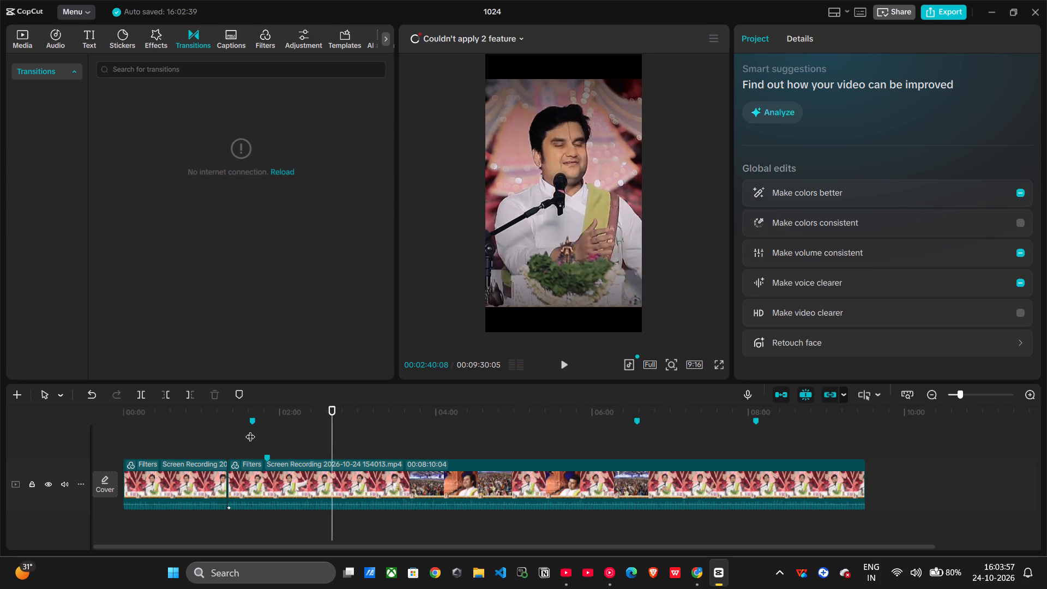
key(space)
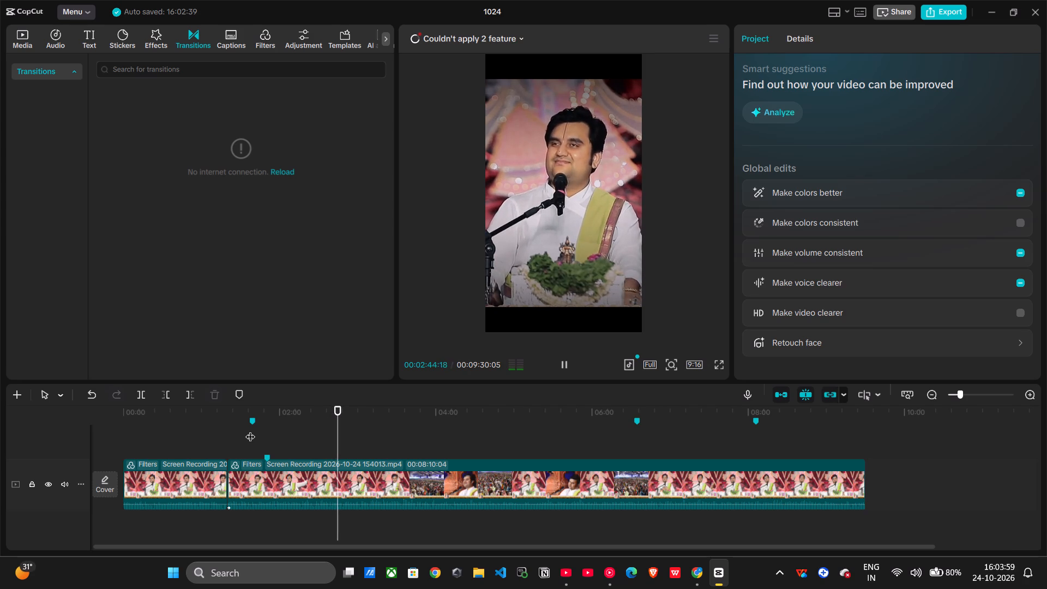
Skip ahead to about 2:53, play on to find the cut point and split the second clip at about 3:02.
key(shift+Right)
key(shift+Right)
key(shift+Right)
key(shift+Right)
key(shift+Right)
key(shift+Right)
key(shift+Right)
key(shift+Right)
key(shift+Right)
key(shift+Right)
key(shift+Right)
key(shift+Right)
key(shift+Right)
key(shift+Right)
key(shift+Right)
key(shift+Right)
key(shift+Right)
key(shift+Right)
key(shift+Right)
key(shift+Right)
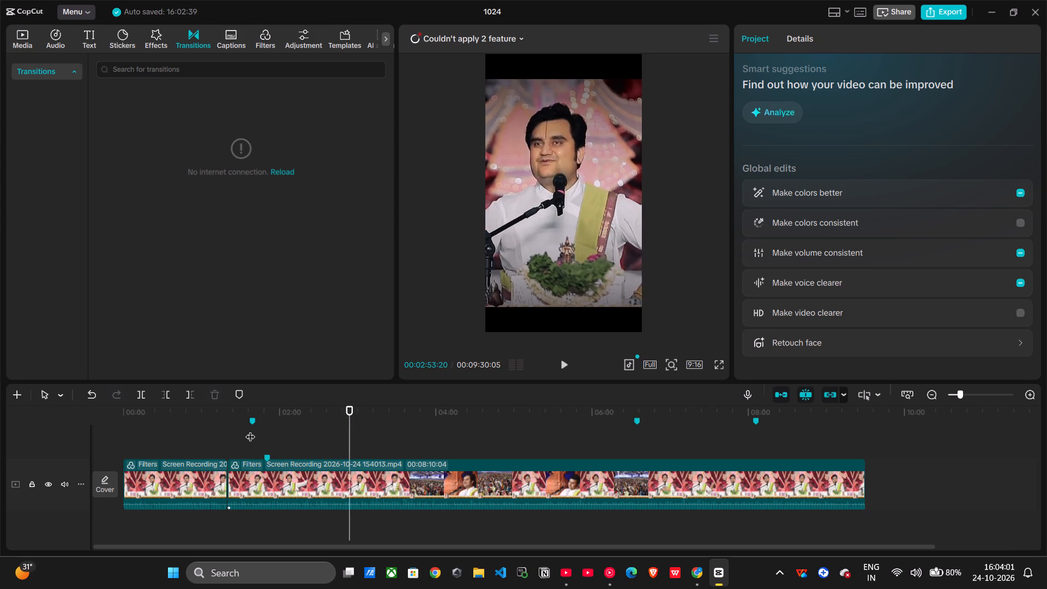
key(space)
key(space)
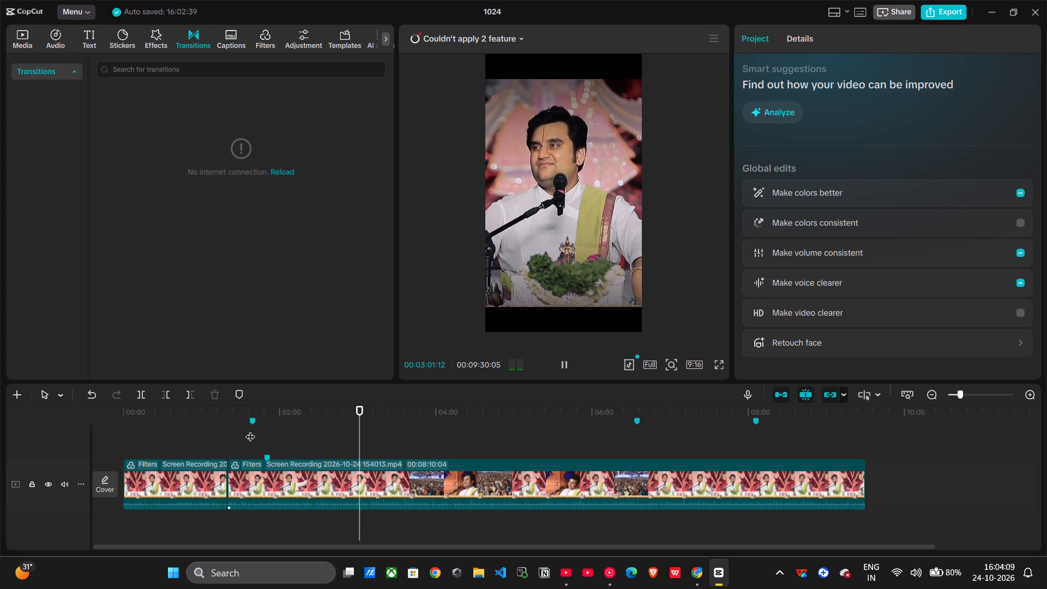
key(ctrl+b)
Play past the new cut, skip ahead to about 3:13 and review the third clip on to about 3:50.
key(space)
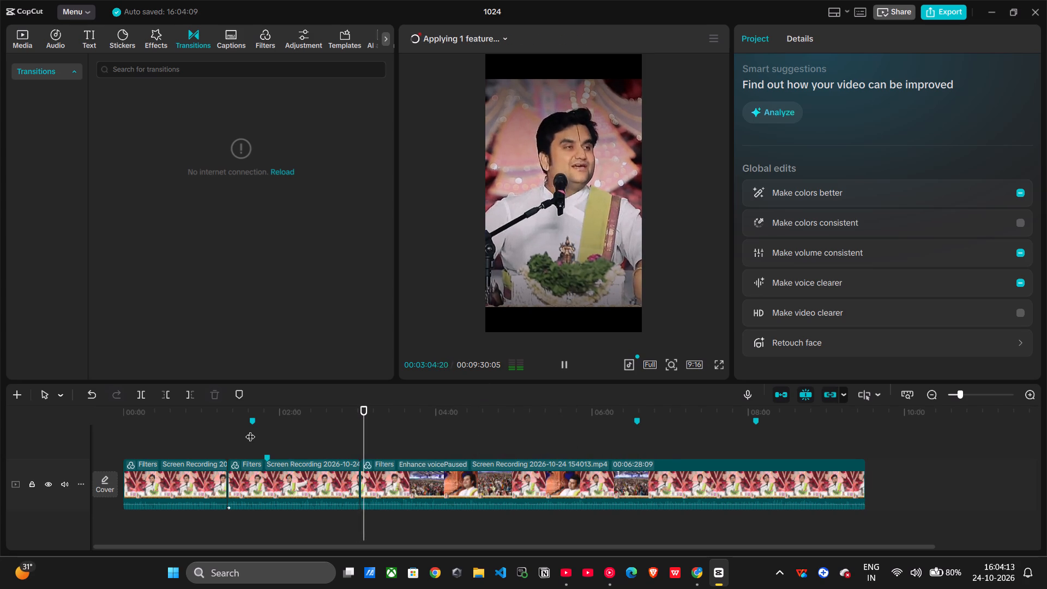
key(shift+Right)
key(shift+Right)
key(shift+Right)
key(shift+Right)
key(shift+Right)
key(shift+Right)
key(shift+Right)
key(shift+Right)
key(shift+Right)
key(shift+Right)
key(shift+Right)
key(shift+Right)
key(shift+Right)
key(shift+Right)
key(shift+Right)
key(shift+Right)
key(shift+Right)
key(shift+Right)
key(shift+Right)
key(shift+Right)
key(space)
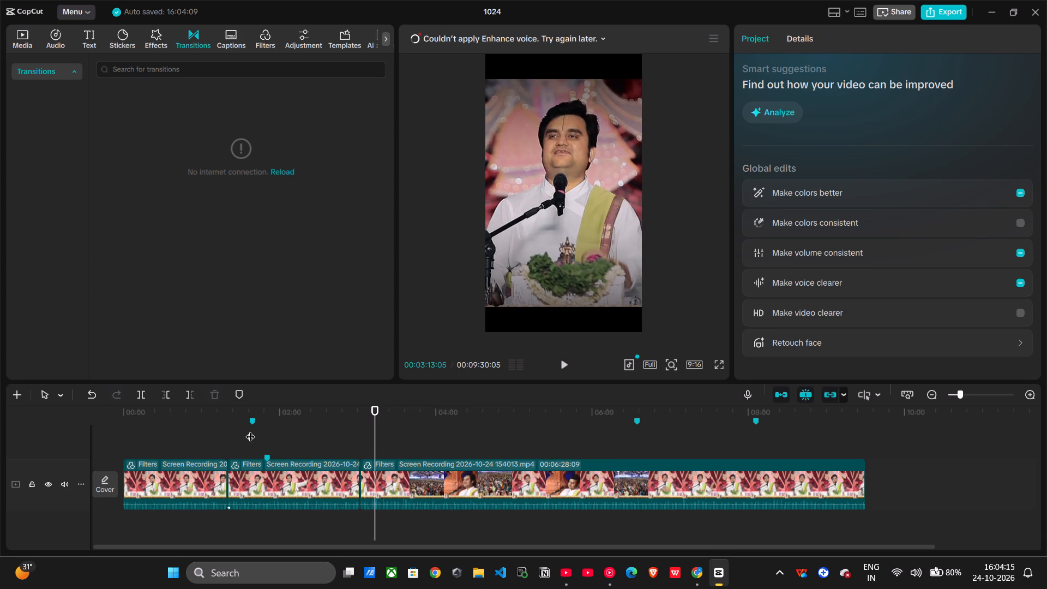
key(space)
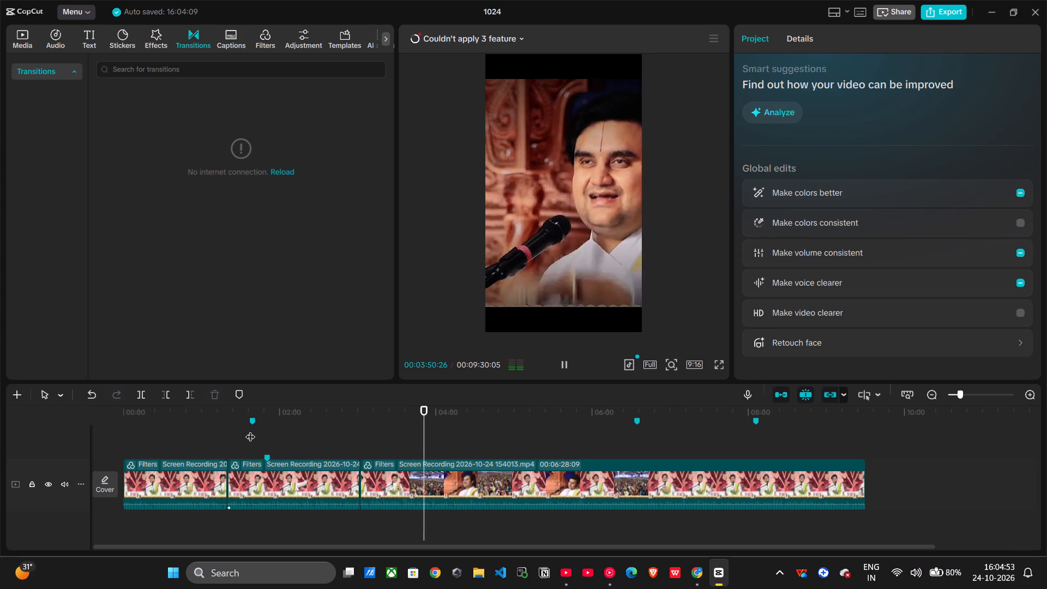
Skip ahead from about 3:50, play on to find the cut point and split the third clip at about 4:13.
key(shift+Right)
key(shift+Right)
key(shift+Right)
key(shift+Right)
key(shift+Right)
key(shift+Right)
key(shift+Right)
key(shift+Right)
key(shift+Right)
key(shift+Right)
key(shift+Right)
key(shift+Right)
key(shift+Right)
key(shift+Right)
key(shift+Right)
key(shift+Right)
key(shift+Right)
key(shift+Right)
key(shift+Right)
key(shift+Right)
key(space)
key(space)
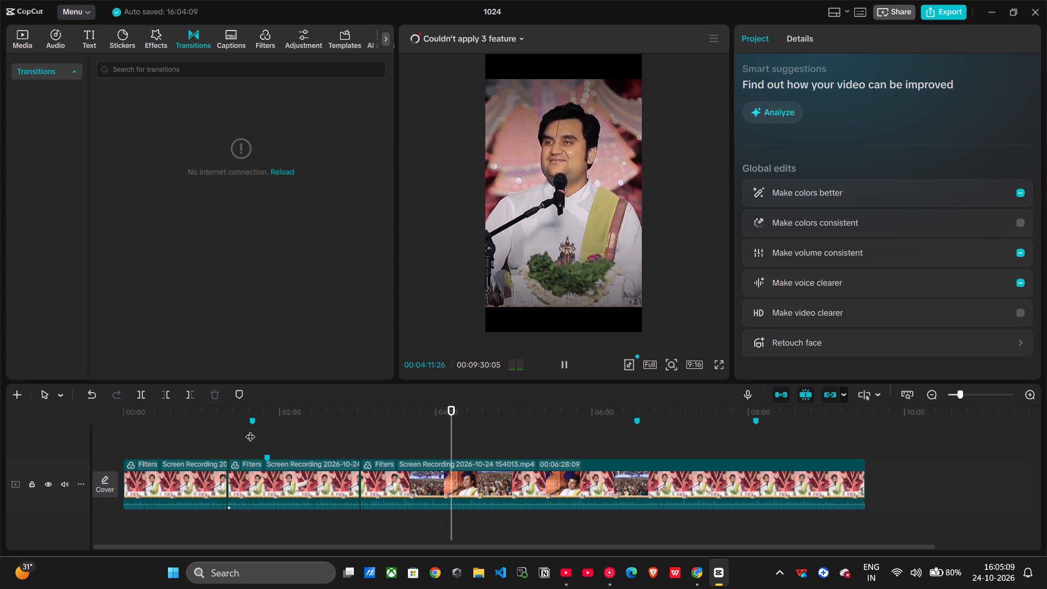
key(ctrl+b)
Play past the new cut to about 4:16 to check the audience shot.
key(space)
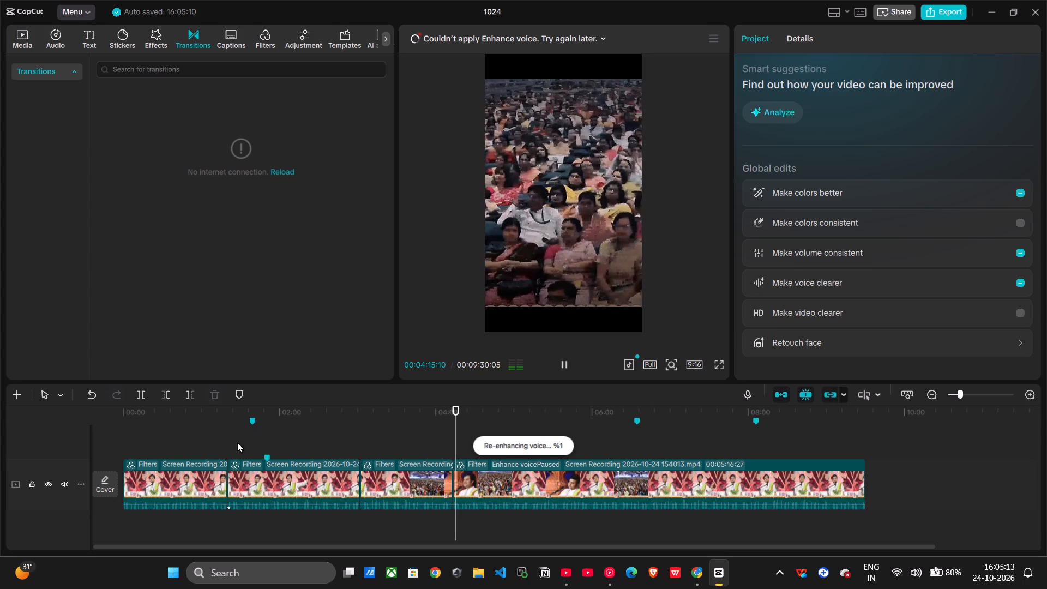
key(space)
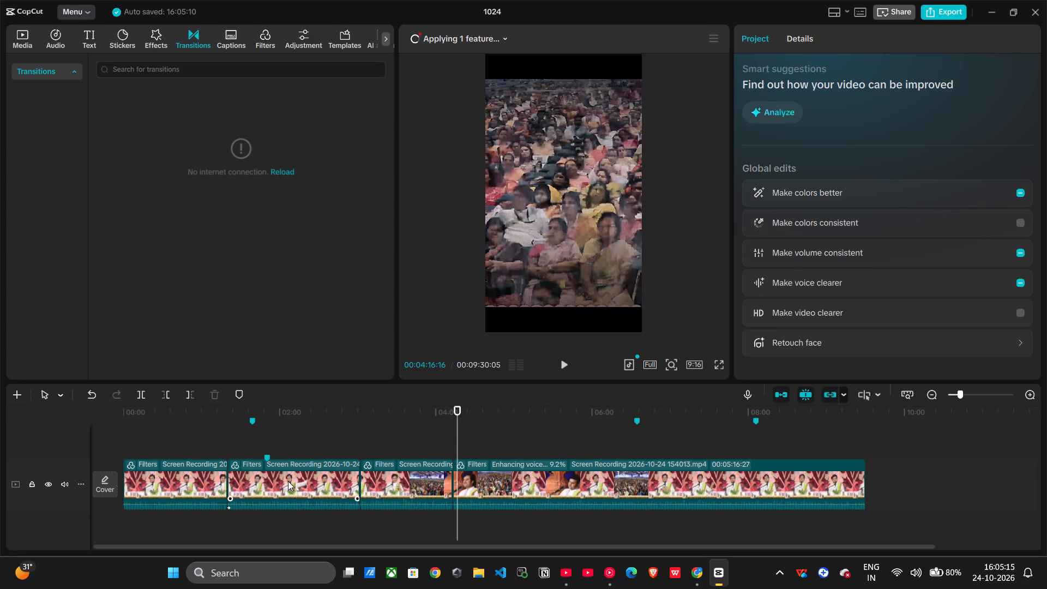
Select the second clip, return to its start at about 1:20 and review it to about 1:42.
click(288, 479)
key(Up)
key(Up)
key(Up)
key(space)
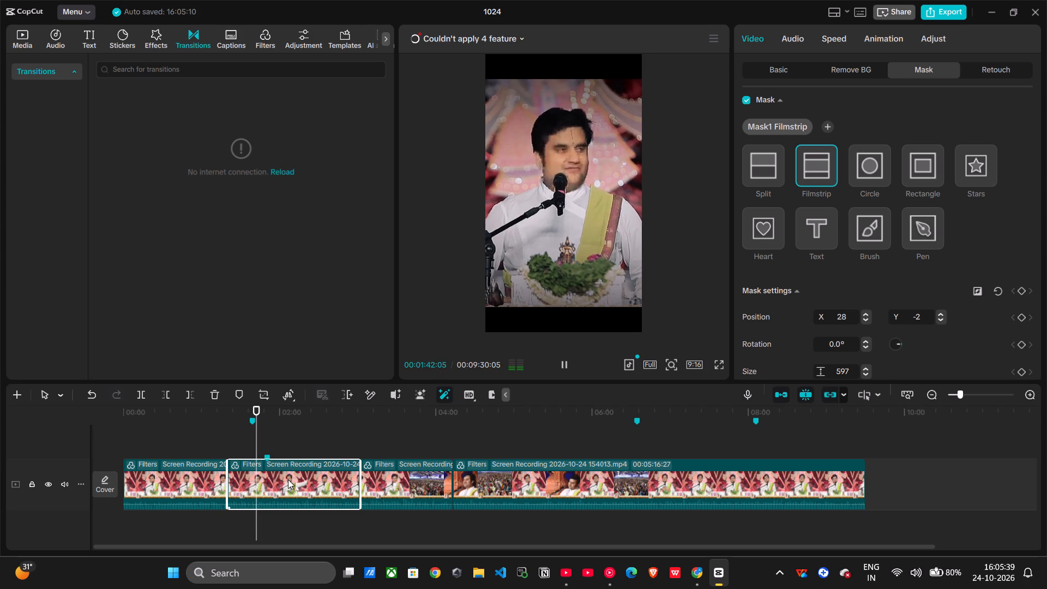
Set the playback speed of the second clip, starting at about 1:20, to 1.50x.
click(288, 479)
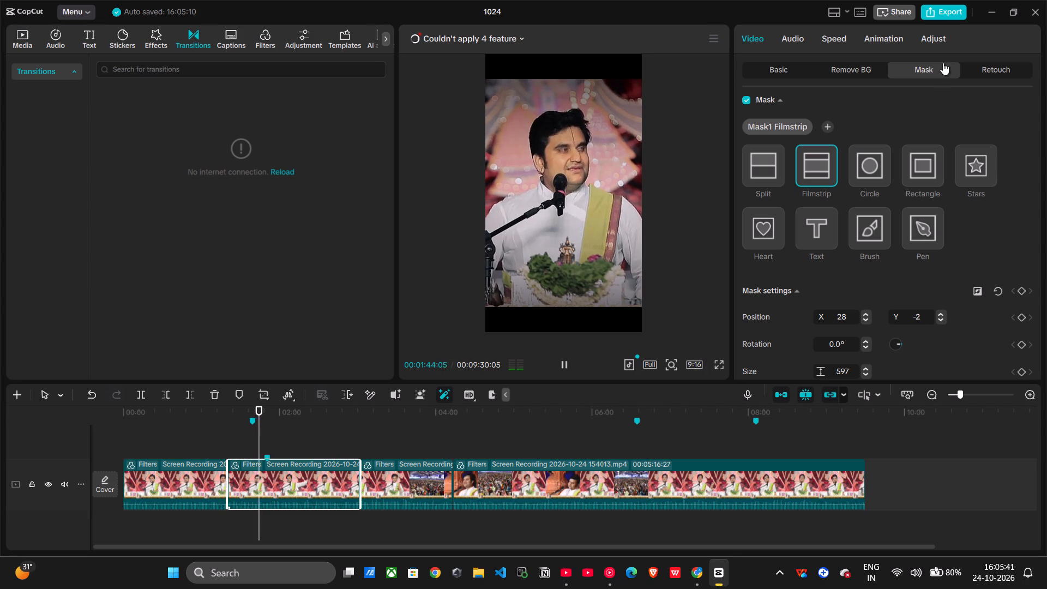
click(832, 37)
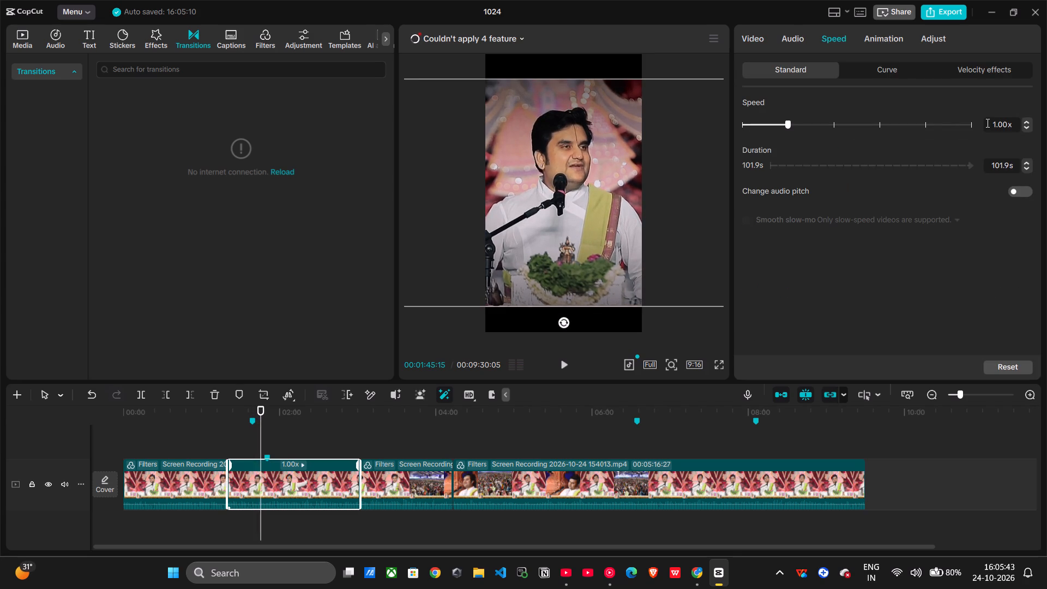
triple_click(1027, 122)
click(1027, 122)
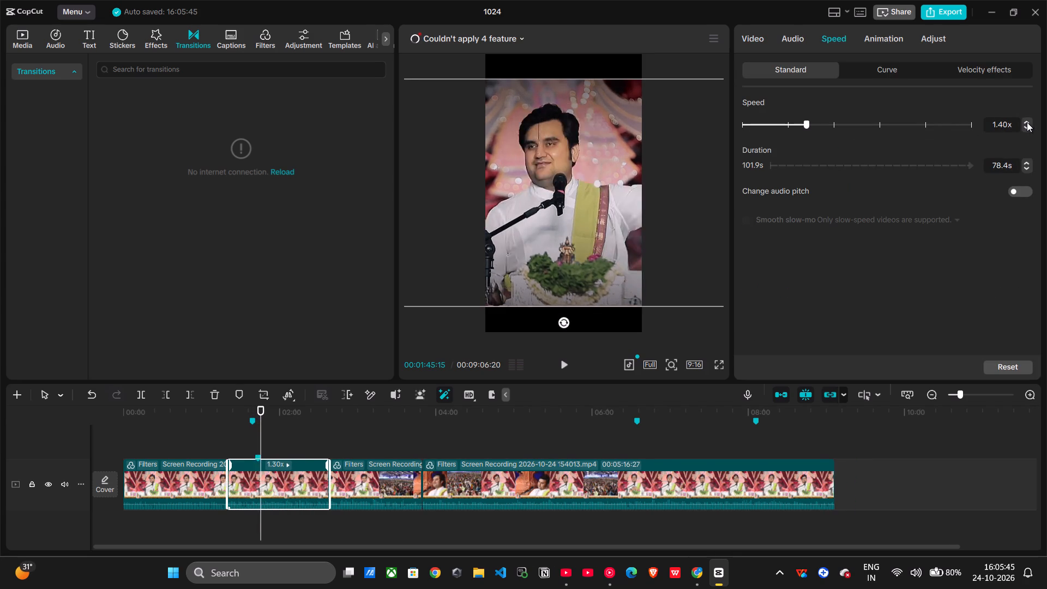
click(1027, 122)
Play the sped-up second clip from about 1:45 to about 1:57 to check its pace.
key(space)
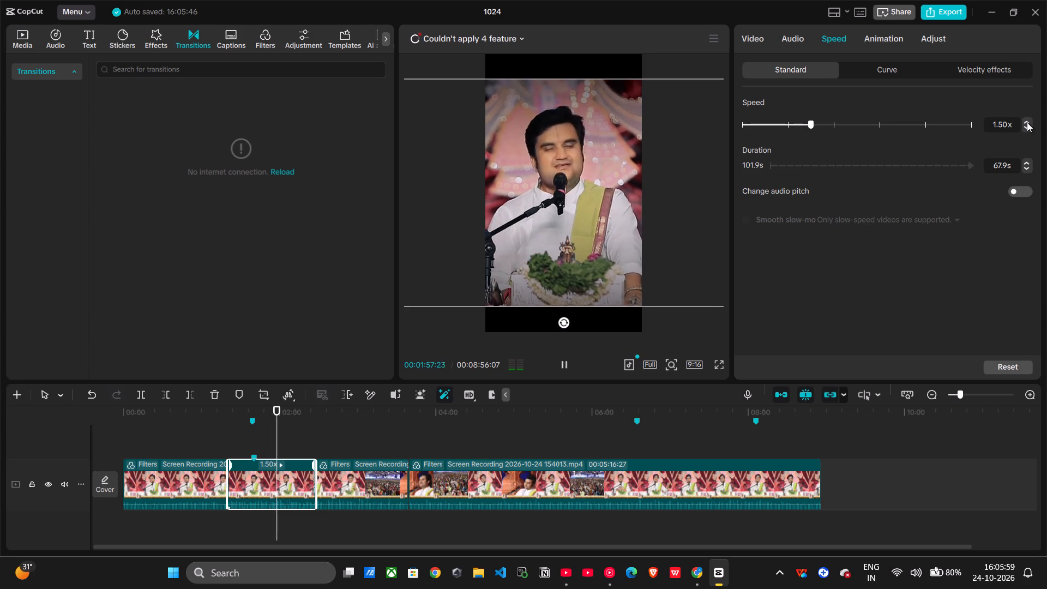
Set the playback speed of the second clip to 1.30x.
double_click(1027, 125)
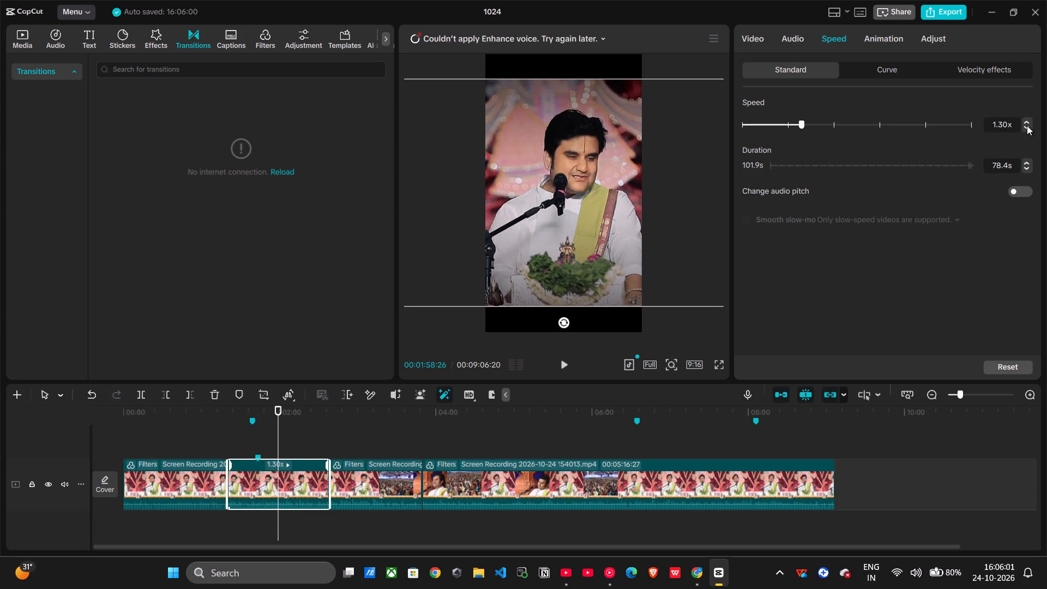
Review the second clip between about 1:58 and 2:13 to find where to cut it.
key(space)
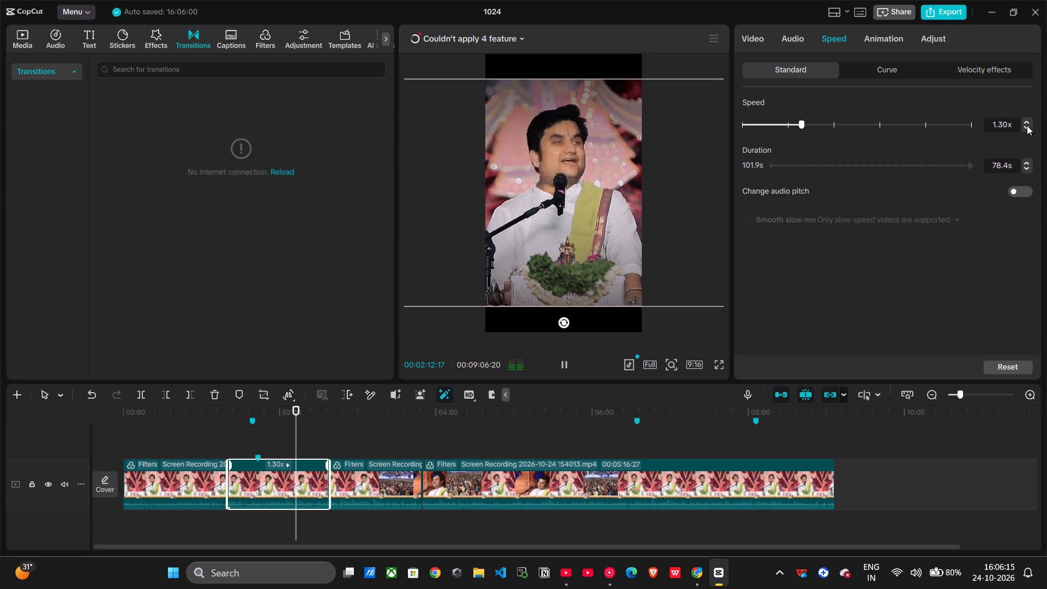
key(shift+Left)
key(shift+Left)
key(shift+Left)
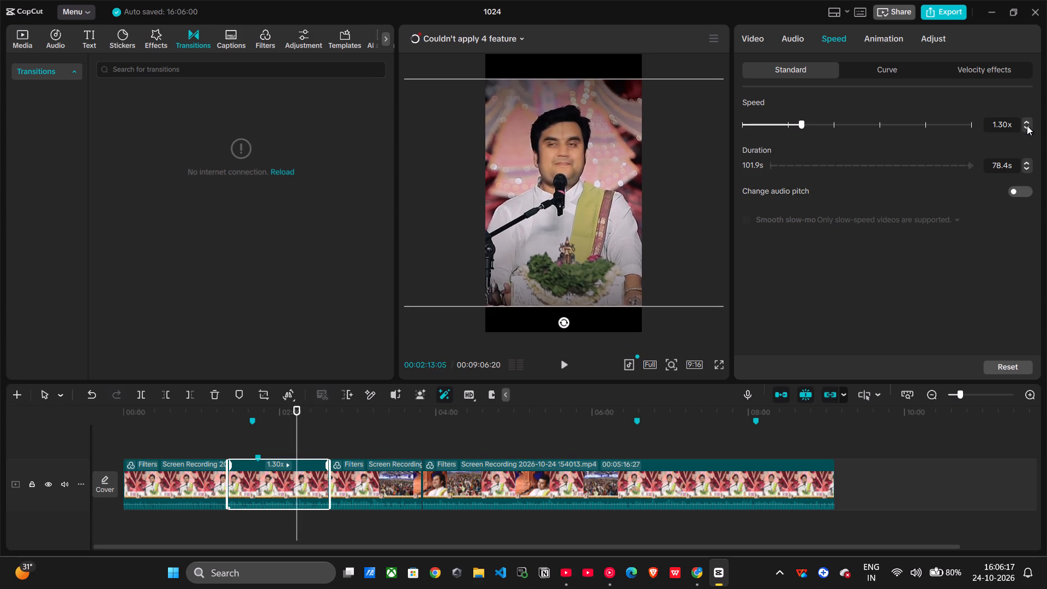
key(shift+Left)
key(shift+Left)
key(shift+Left)
key(shift+Left)
key(shift+Left)
key(shift+Left)
key(shift+Left)
key(shift+Left)
key(shift+Left)
key(shift+Left)
key(shift+Left)
key(shift+Left)
key(shift+Left)
key(shift+Left)
key(shift+Left)
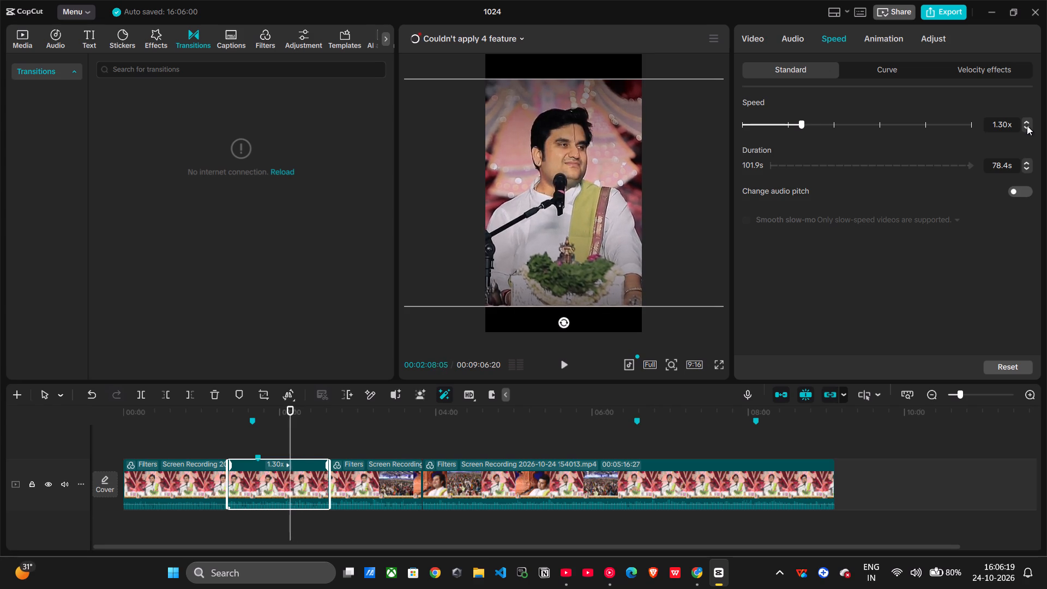
key(shift+Left)
key(shift+Left)
key(shift+Left)
key(shift+Left)
key(shift+Left)
key(space)
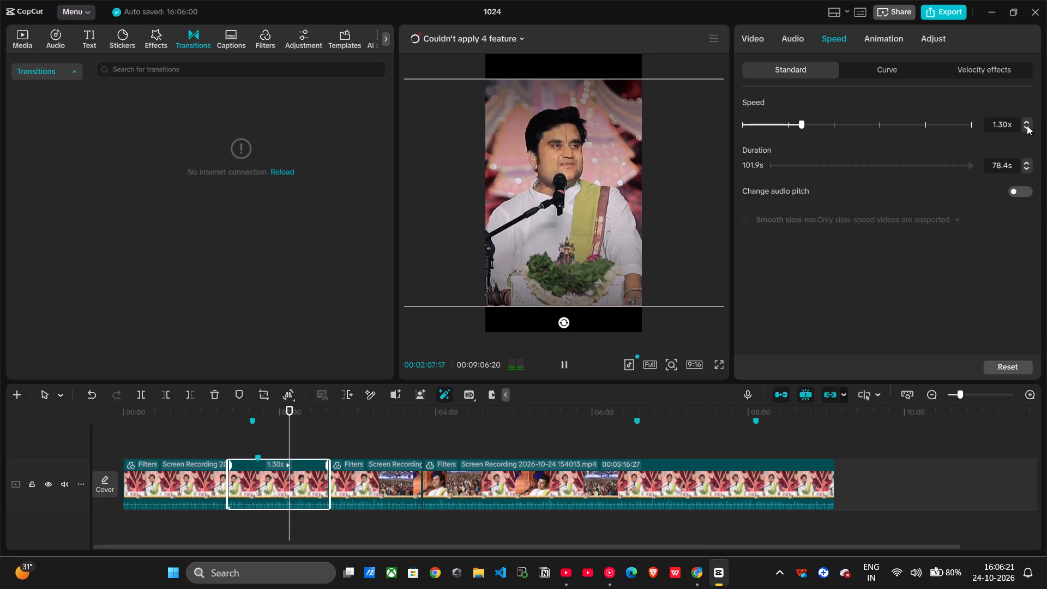
Split the second clip at about 2:04.
key(shift+Left)
key(shift+Left)
key(shift+Left)
key(shift+Left)
key(shift+Left)
key(shift+Left)
key(shift+Left)
key(shift+Left)
key(shift+Left)
key(shift+Left)
key(shift+Left)
key(shift+Left)
key(shift+Left)
key(shift+Left)
key(shift+Left)
key(shift+Left)
key(shift+Left)
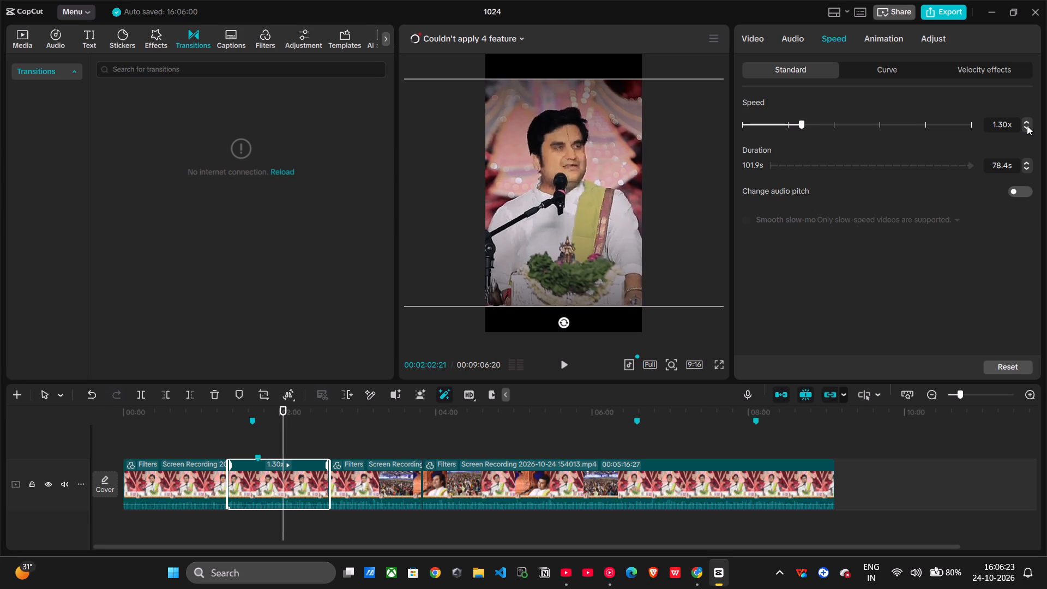
key(space)
key(ctrl+b)
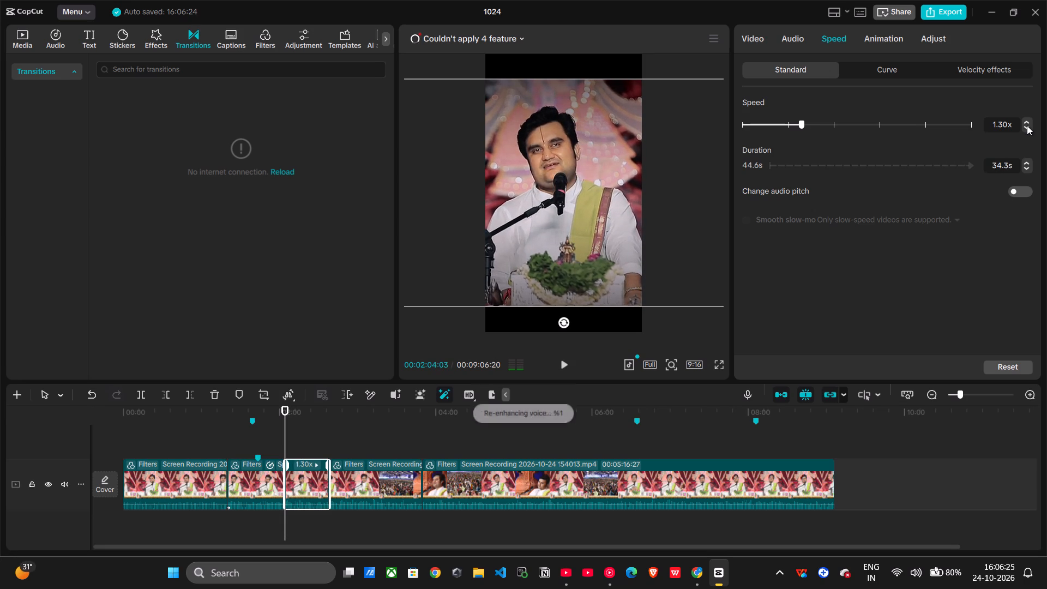
Check the split-off piece to about 2:13, and move it onto a new track above the start of the last clip, near 3:14.
key(space)
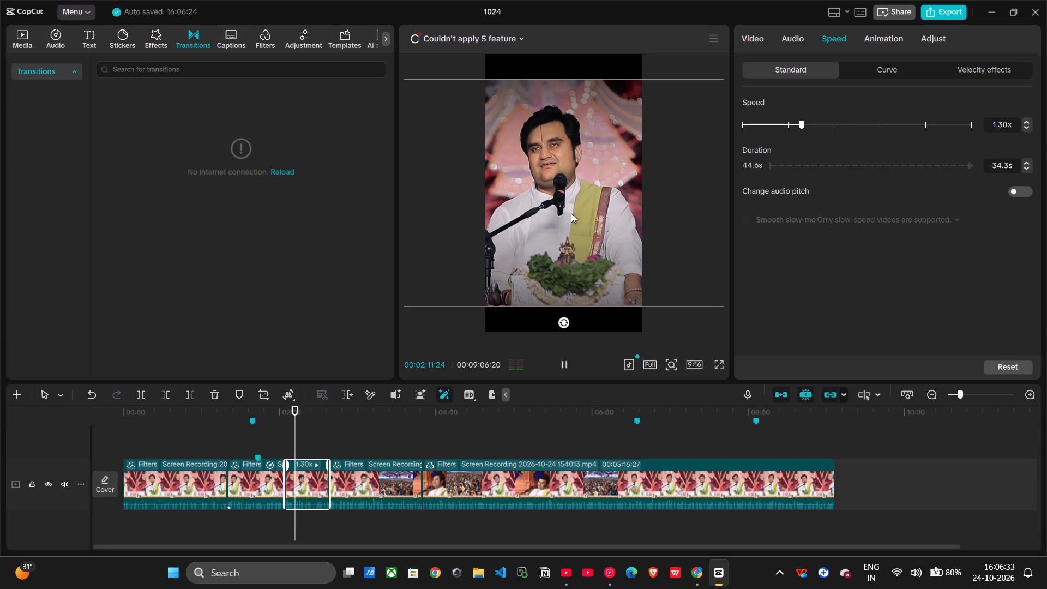
key(space)
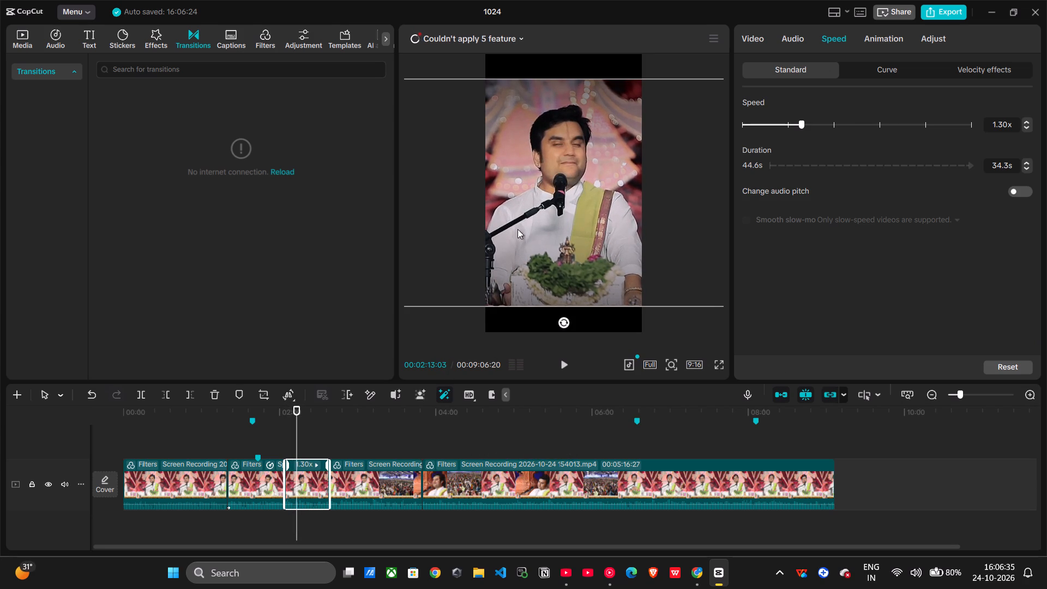
drag(310, 477, 404, 425)
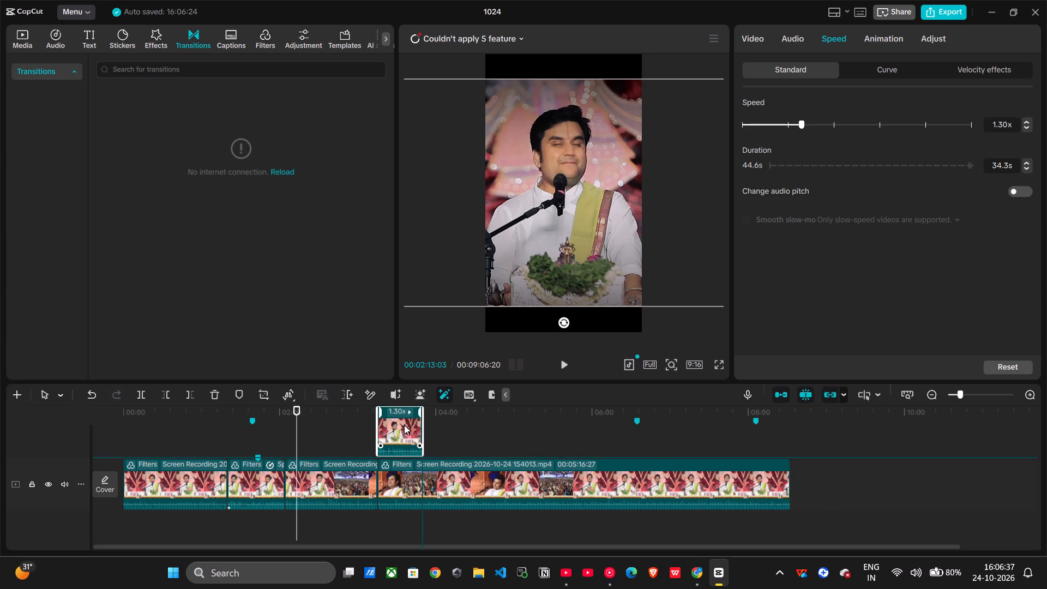
drag(404, 425, 403, 425)
Play the joined main track from the cut at about 2:04, and from the start of the last clip to about 3:18.
key(Up)
key(space)
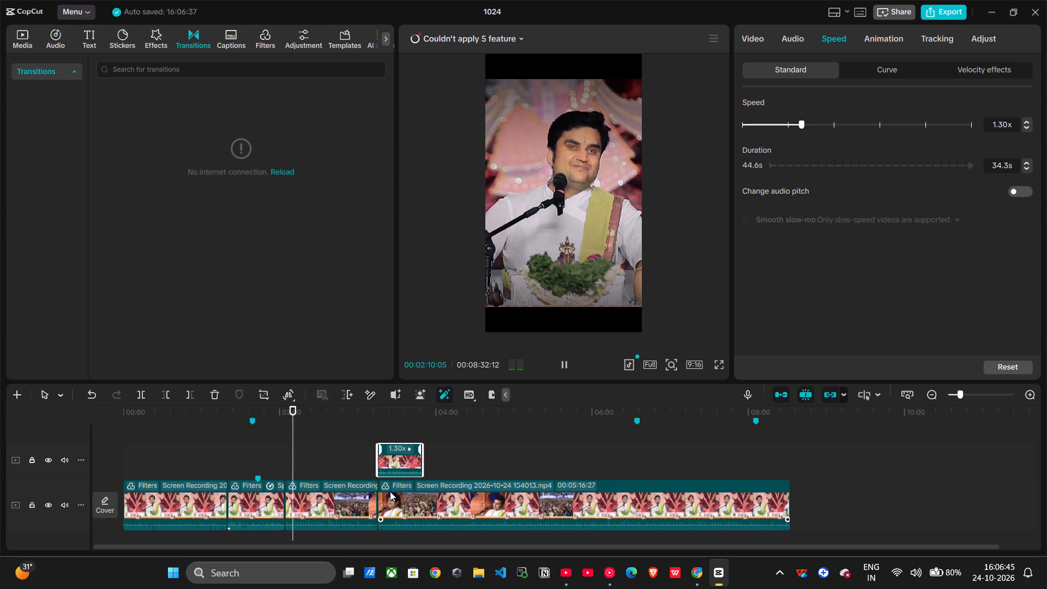
key(Down)
key(space)
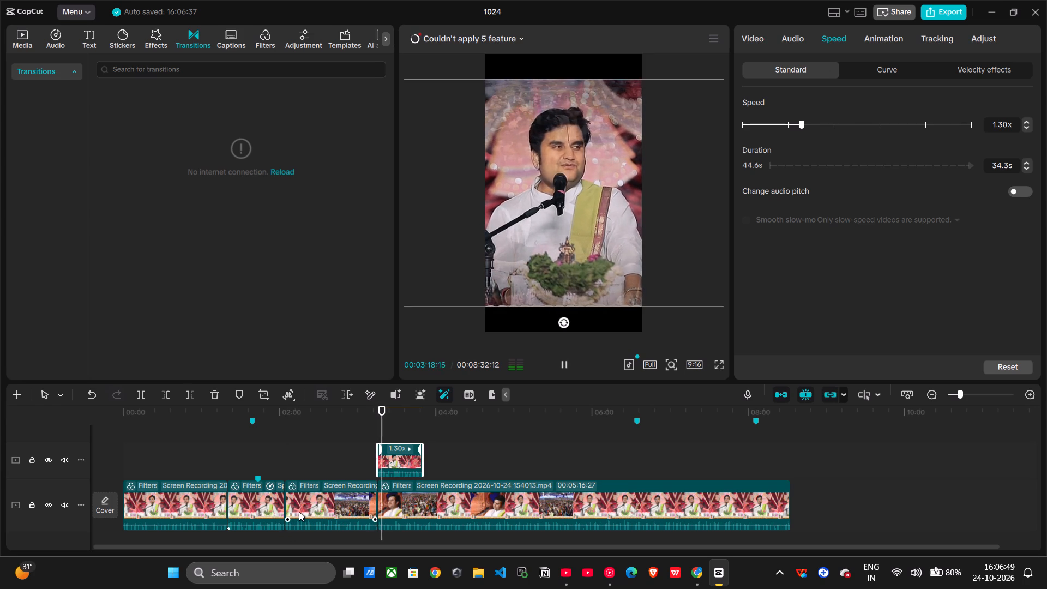
key(space)
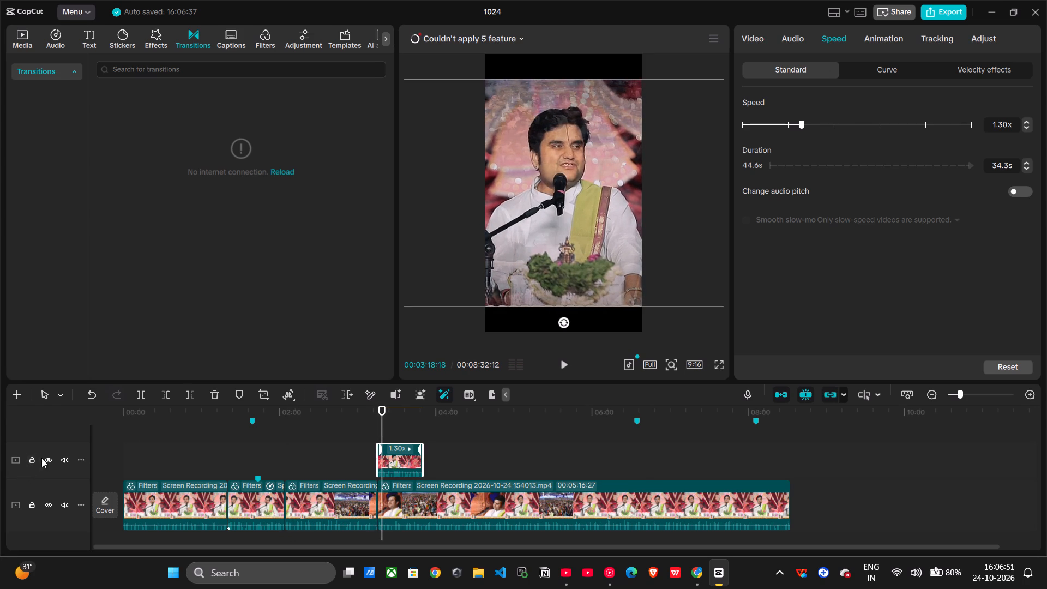
Hide the upper track that holds the moved 1.30x piece.
click(52, 460)
Review the main track from about 3:21 back through the third clip to about 2:17.
key(space)
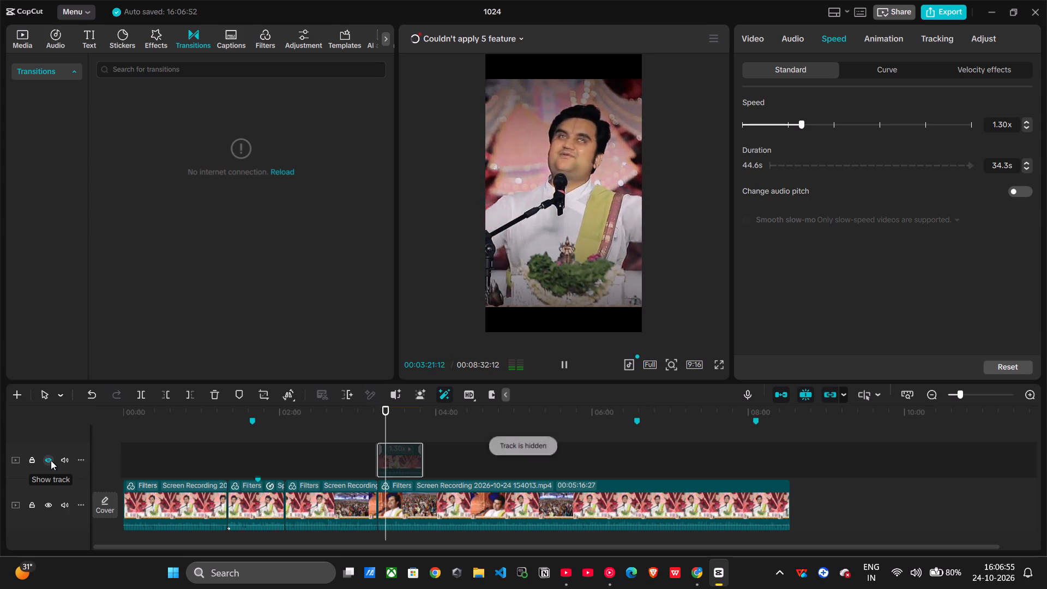
key(shift+Left)
key(shift+Left)
key(shift+Left)
key(shift+Left)
key(shift+Left)
key(shift+Left)
key(shift+Left)
key(shift+Left)
key(shift+Left)
key(shift+Left)
key(shift+Left)
key(shift+Left)
key(shift+Left)
key(shift+Left)
key(shift+Left)
key(shift+Left)
key(shift+Left)
key(shift+Left)
key(shift+Left)
key(shift+Left)
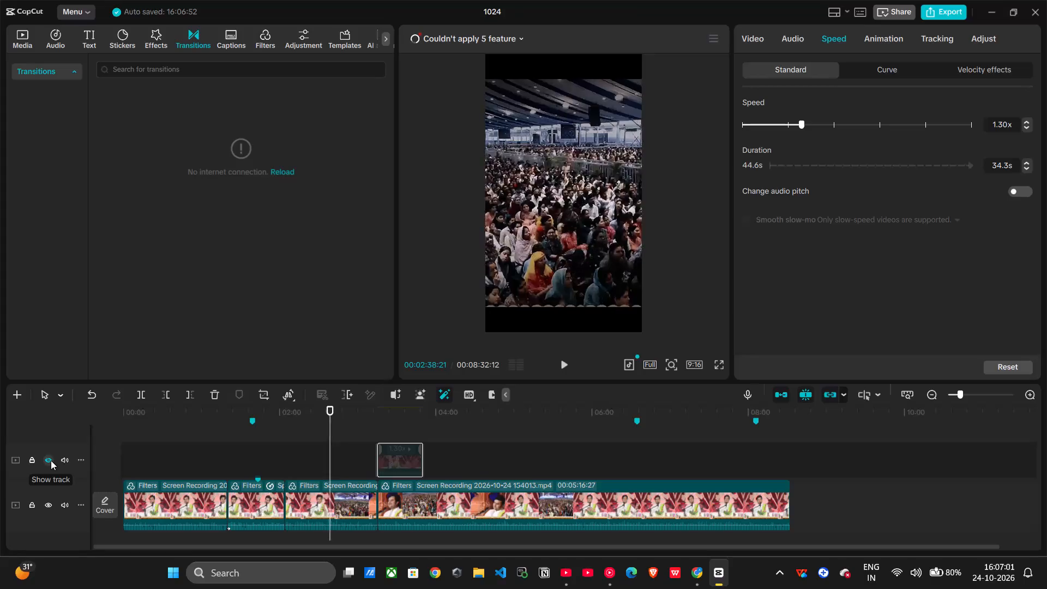
key(space)
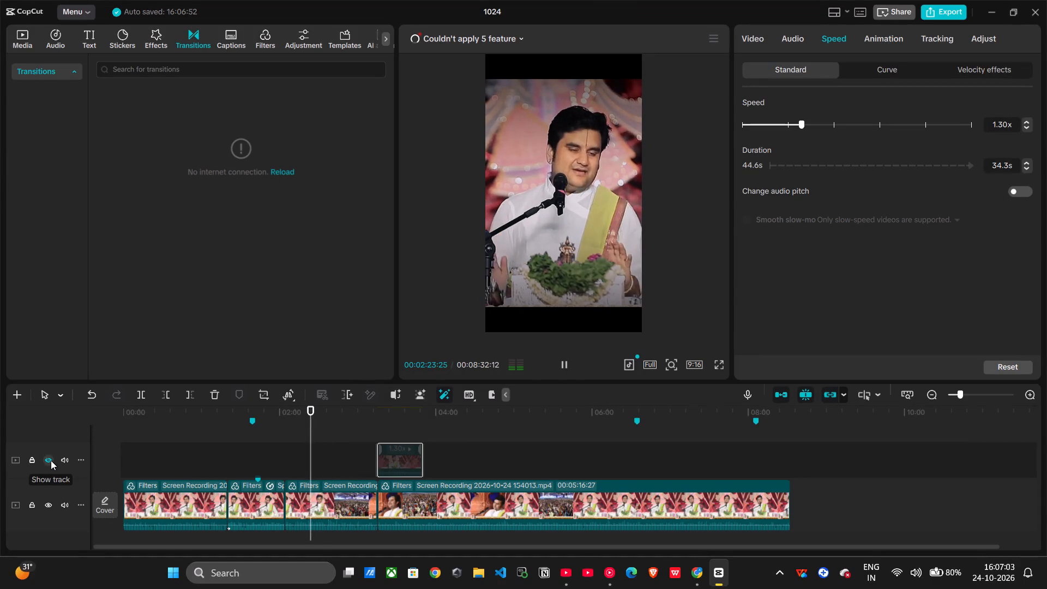
key(shift+Left)
key(shift+Left)
key(shift+Left)
key(shift+Left)
key(shift+Left)
key(shift+Left)
key(shift+Left)
key(shift+Left)
key(shift+Left)
key(shift+Left)
key(shift+Left)
key(shift+Left)
key(shift+Left)
key(shift+Left)
key(shift+Left)
key(shift+Left)
key(shift+Left)
key(shift+Left)
key(shift+Left)
key(shift+Left)
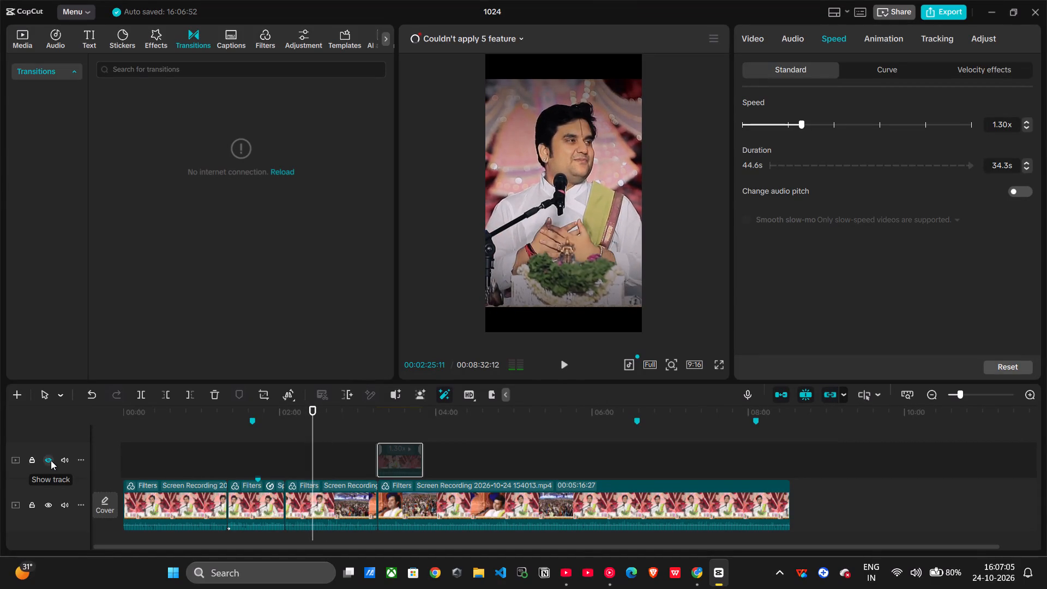
key(space)
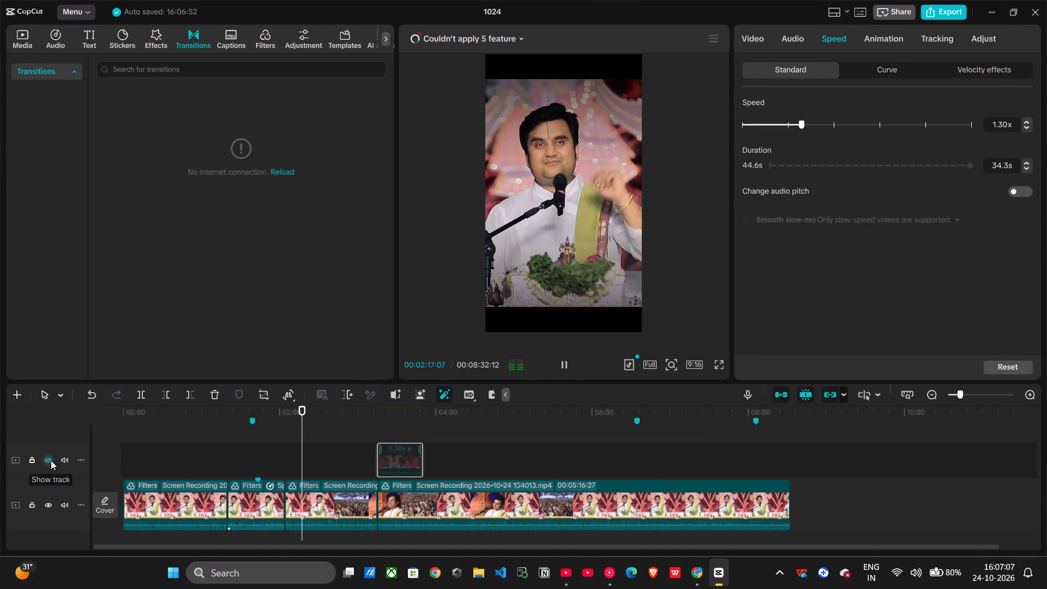
Review the third clip from its start at about 2:04 and split it at about 2:13.
key(Up)
key(space)
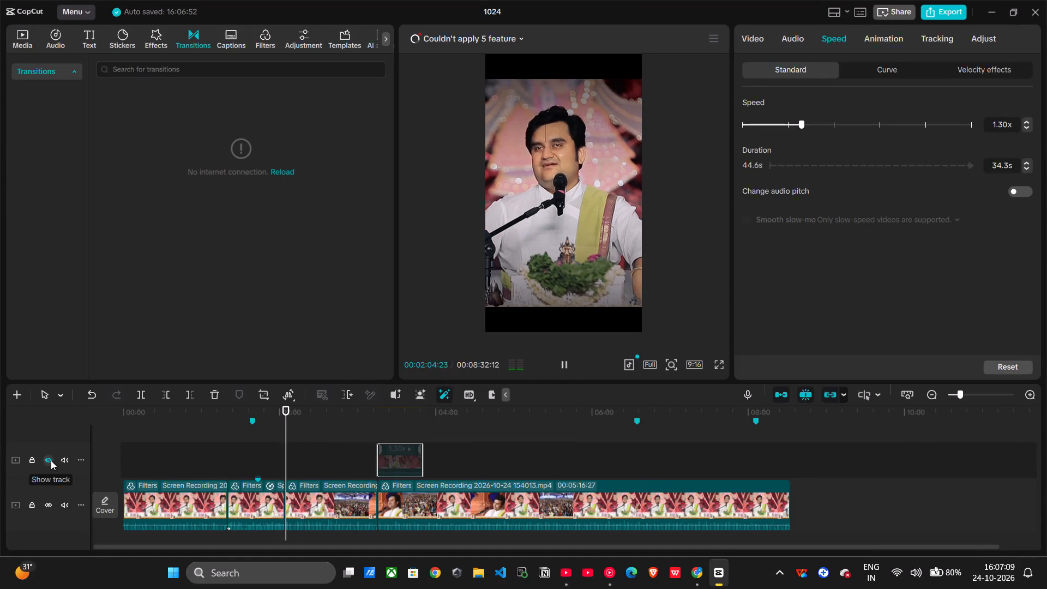
key(shift+Right)
key(shift+Right)
key(shift+Right)
key(shift+Right)
key(shift+Right)
key(shift+Right)
key(shift+Right)
key(shift+Right)
key(shift+Right)
key(shift+Right)
key(shift+Right)
key(shift+Right)
key(shift+Right)
key(shift+Right)
key(shift+Right)
key(shift+Right)
key(shift+Right)
key(shift+Right)
key(shift+Right)
key(shift+Right)
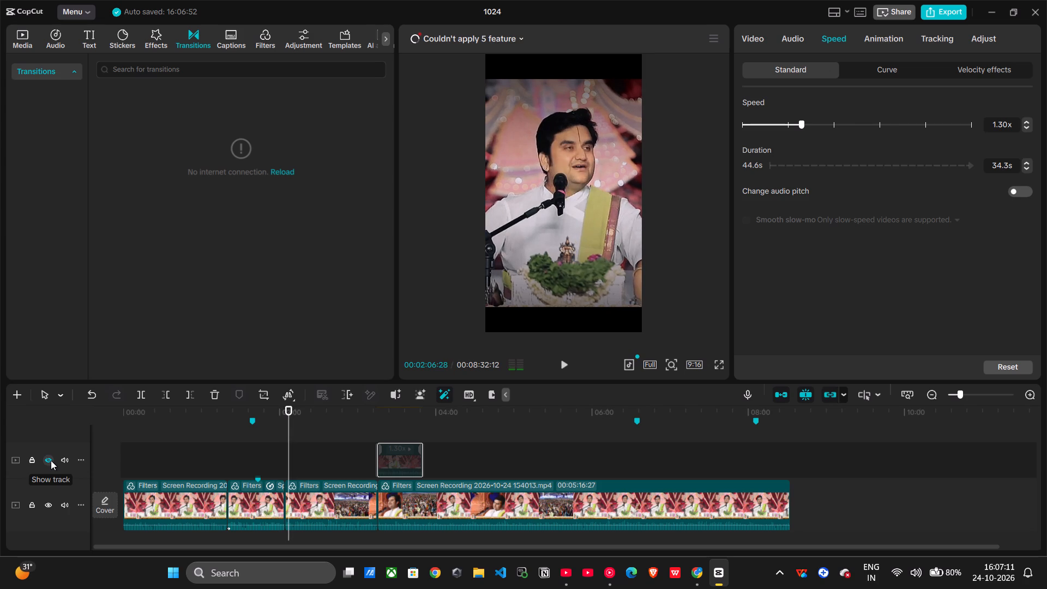
key(space)
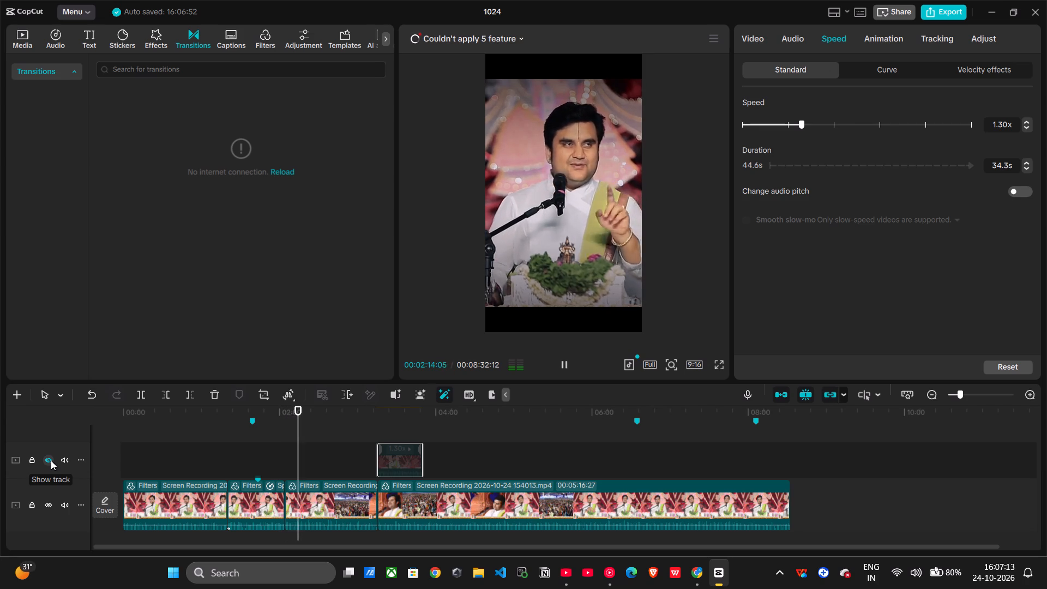
key(shift+Left)
key(shift+Left)
key(shift+Left)
key(shift+Left)
key(shift+Left)
key(shift+Left)
key(shift+Left)
key(shift+Left)
key(shift+Left)
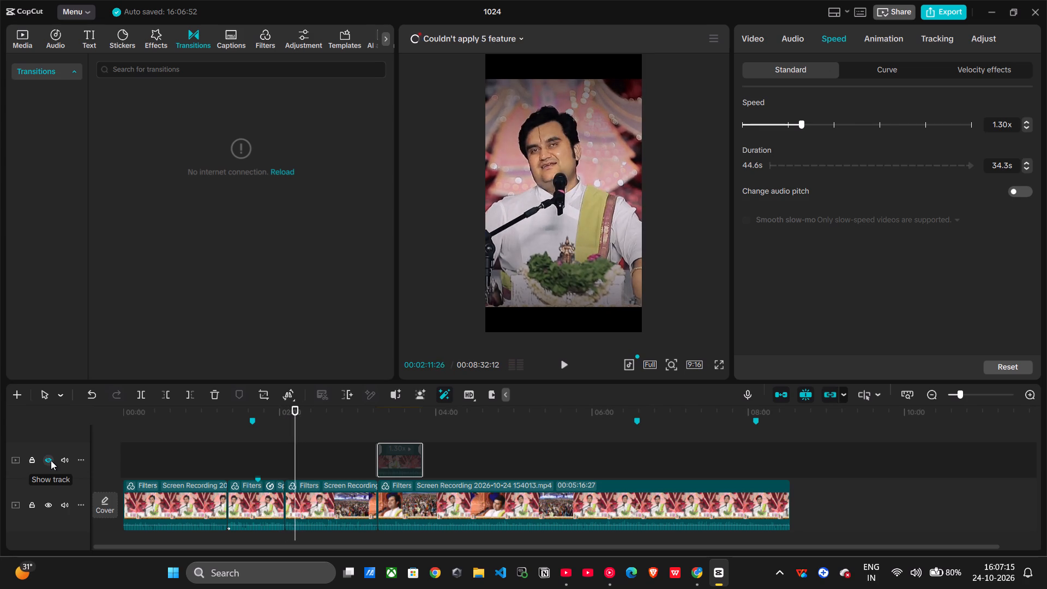
key(shift+Left)
key(shift+Left)
key(shift+Left)
key(space)
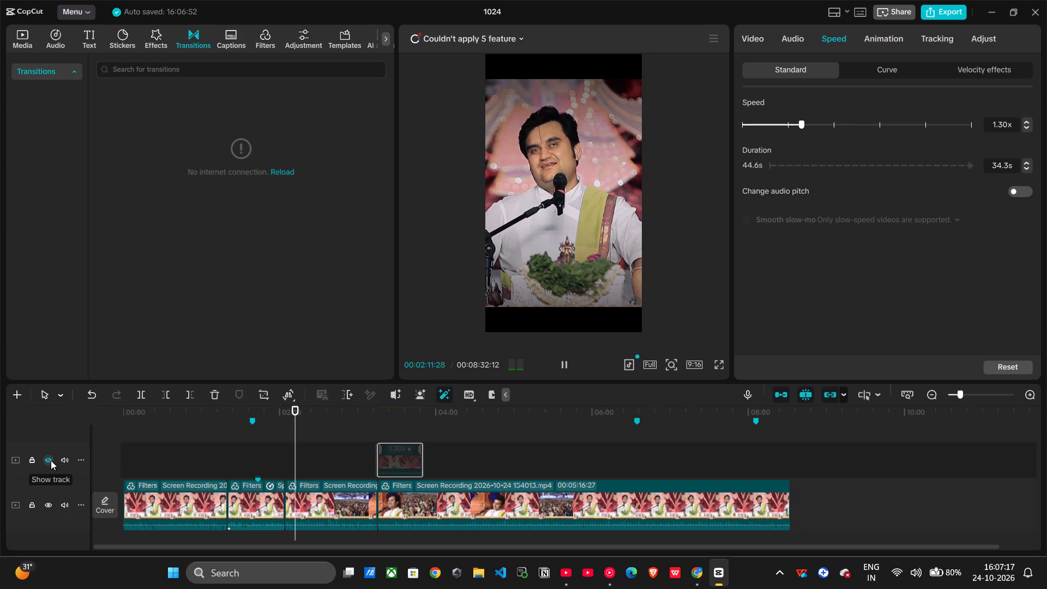
key(shift+Left)
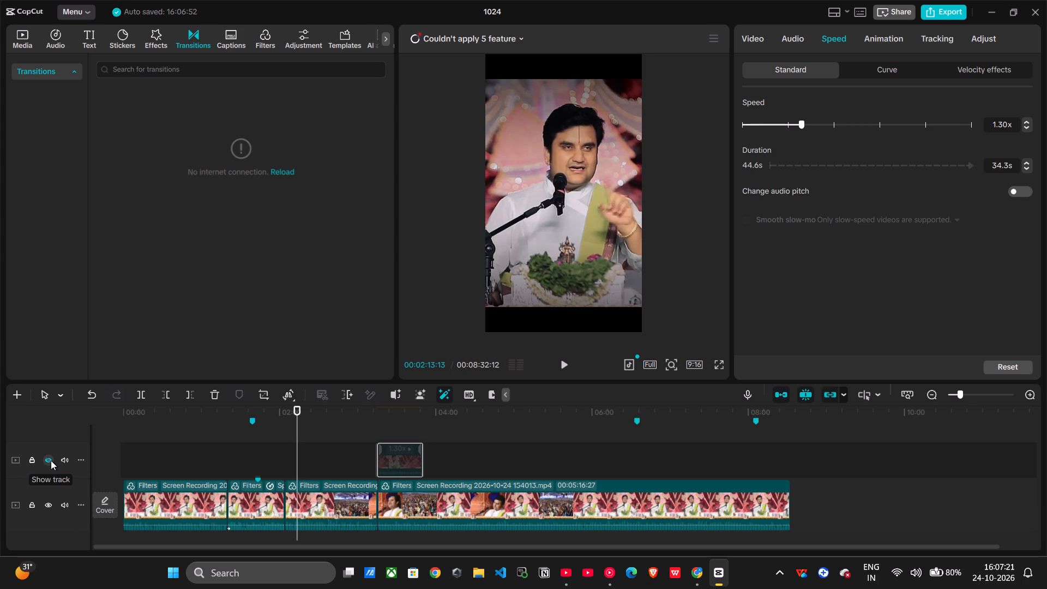
key(ctrl+b)
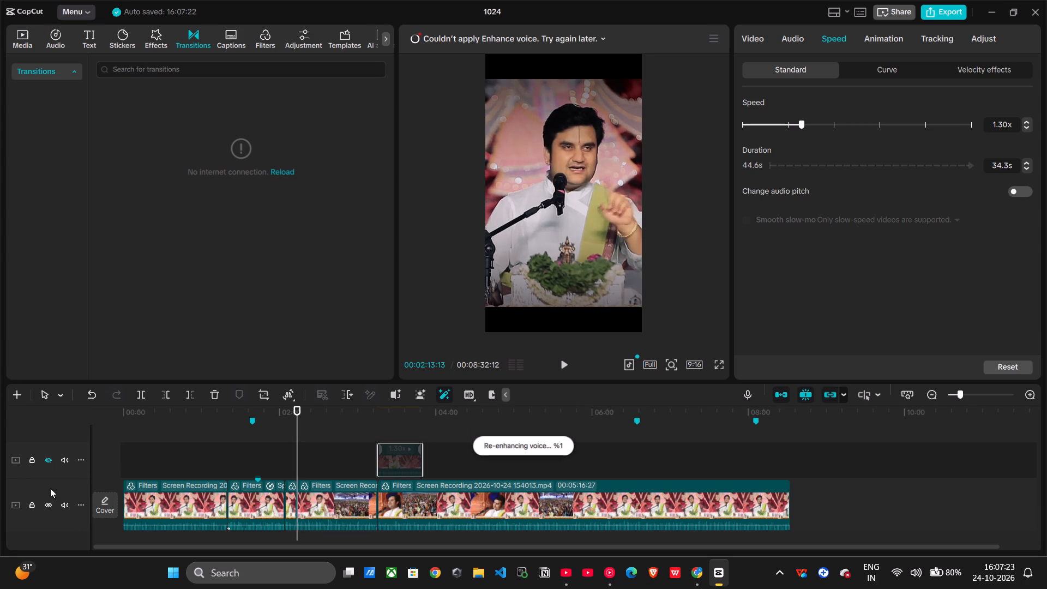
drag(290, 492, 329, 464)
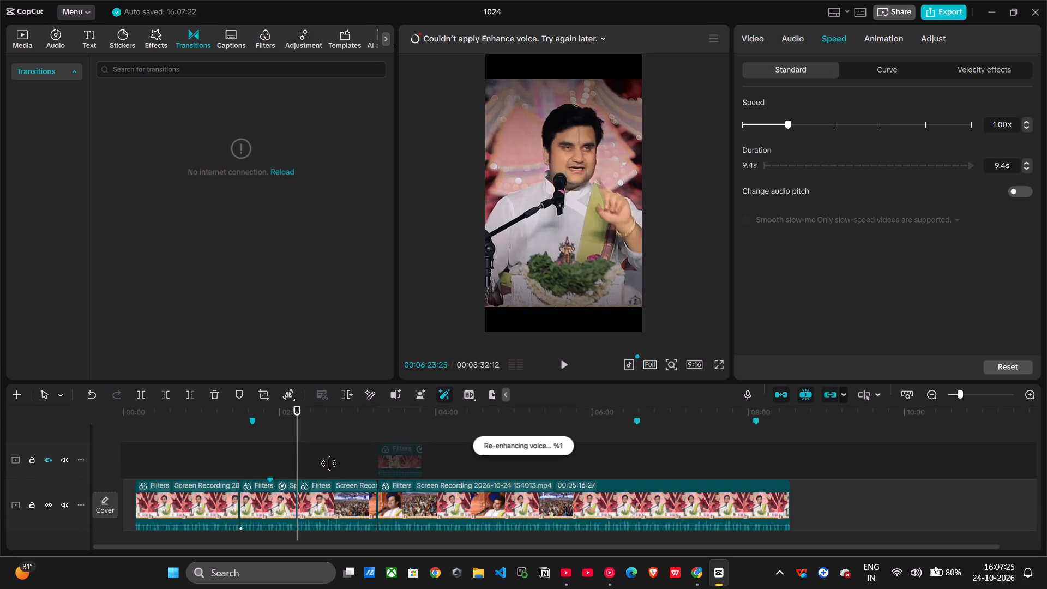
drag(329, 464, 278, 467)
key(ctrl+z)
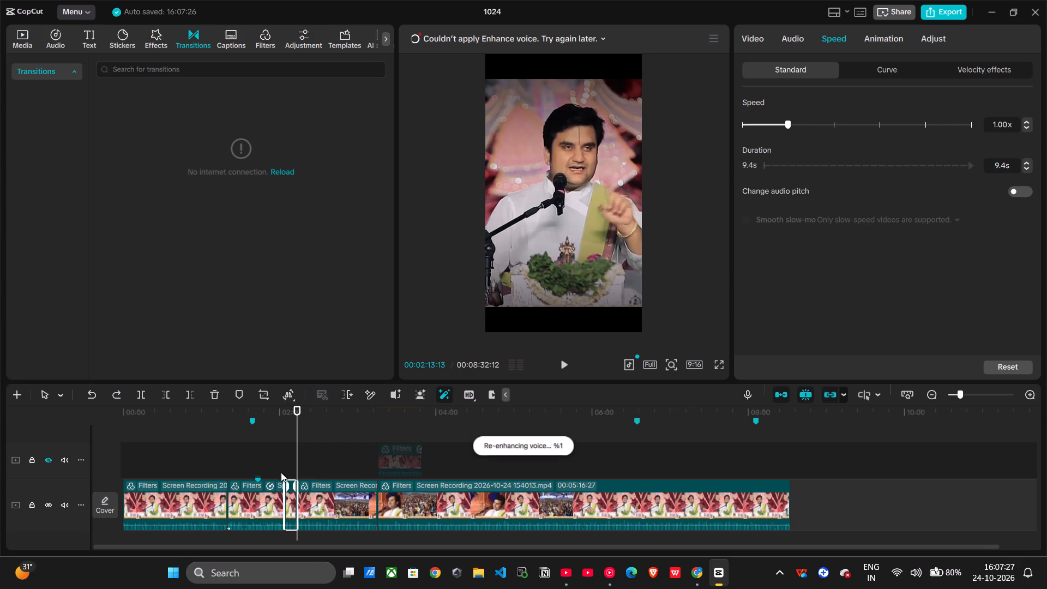
Move the short piece between about 2:04 and 2:13 onto the hidden upper track, near 2:44.
drag(290, 514, 343, 471)
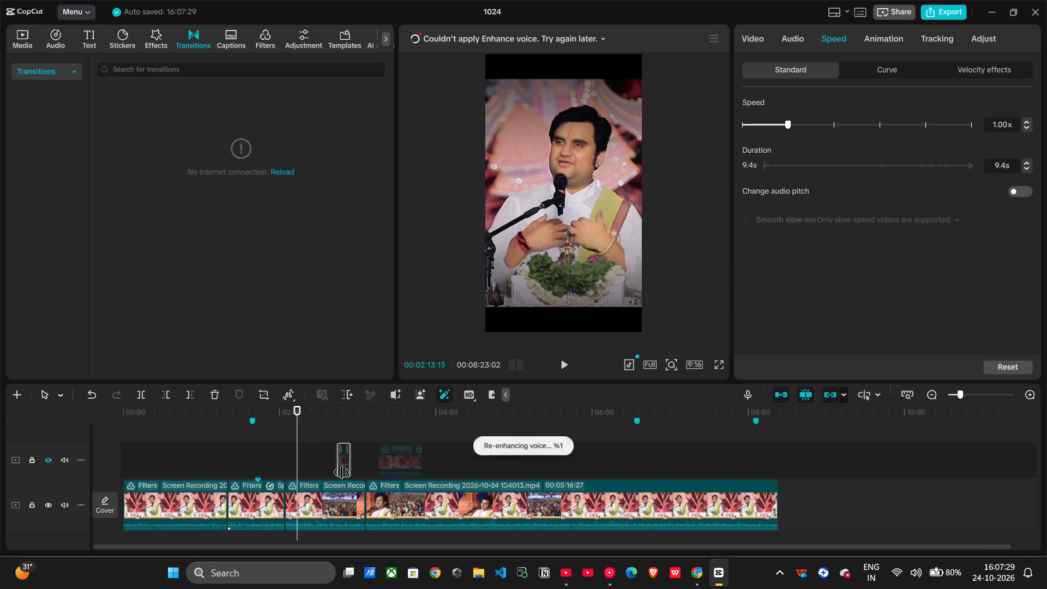
Review the join between the second and third main-track clips, playing from about 1:46 to about 2:06.
key(Up)
key(space)
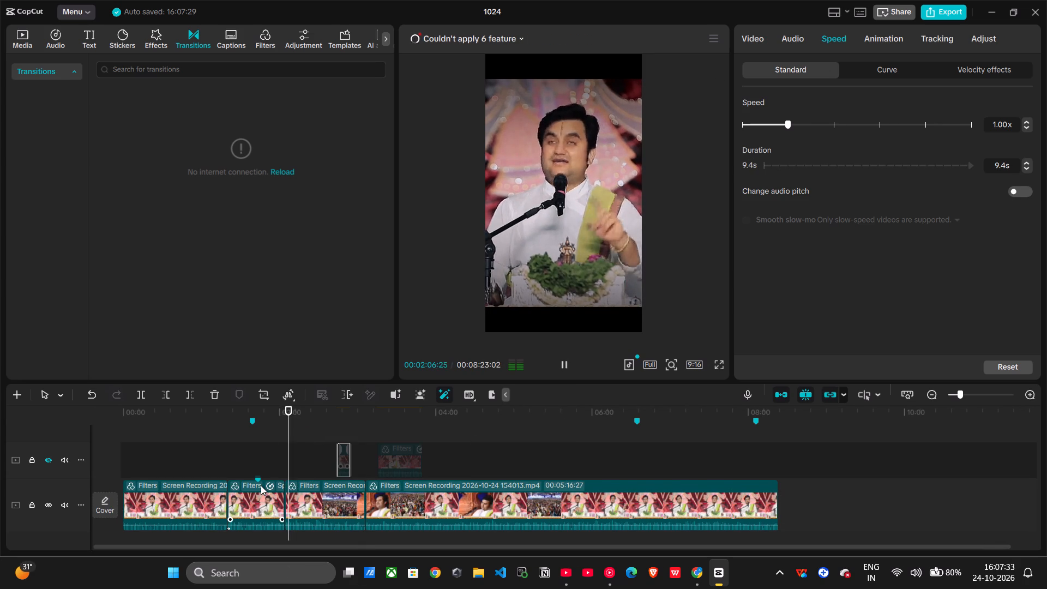
key(Up)
key(shift+Left)
key(shift+Left)
key(shift+Left)
key(shift+Left)
key(shift+Left)
key(shift+Left)
key(shift+Left)
key(shift+Left)
key(shift+Left)
key(shift+Left)
key(shift+Left)
key(shift+Left)
key(shift+Left)
key(shift+Left)
key(shift+Left)
key(shift+Left)
key(shift+Left)
key(shift+Left)
key(shift+Left)
key(shift+Left)
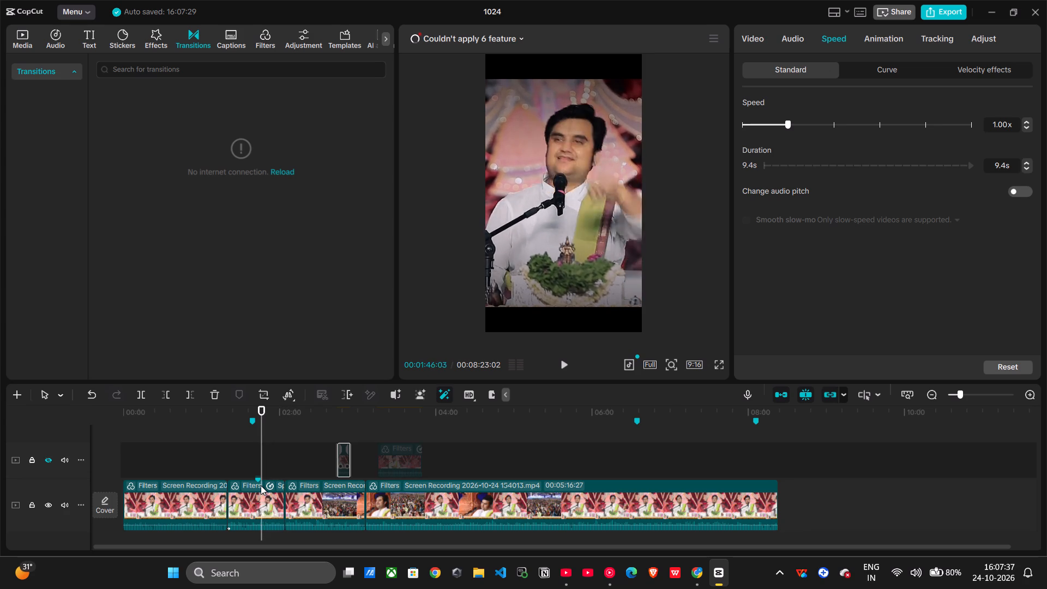
key(space)
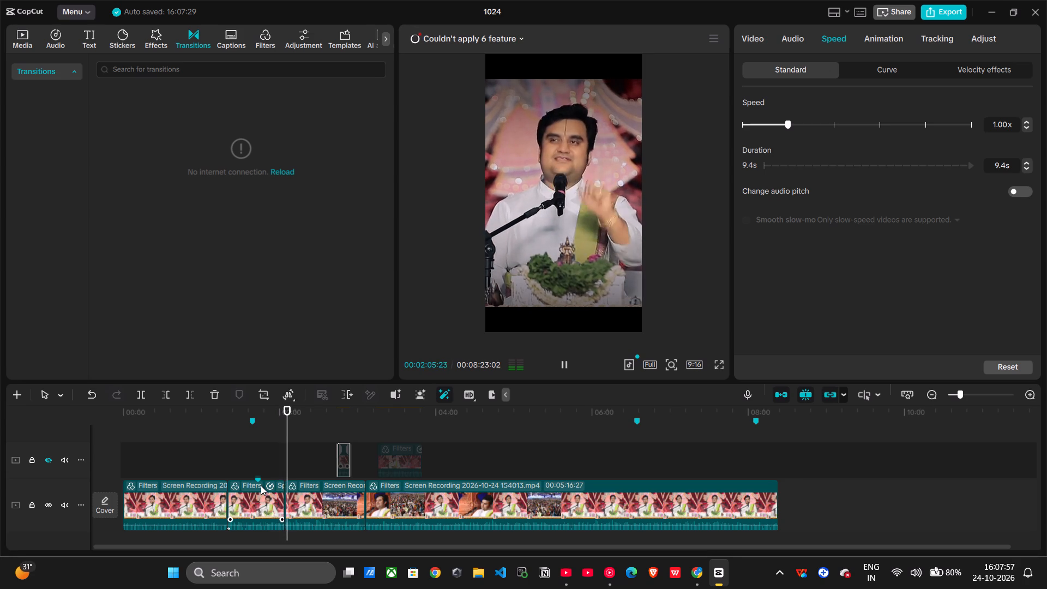
key(space)
Extend the third main-track clip at its start by about 5 s, to a duration of about 67.1 s.
click(297, 494)
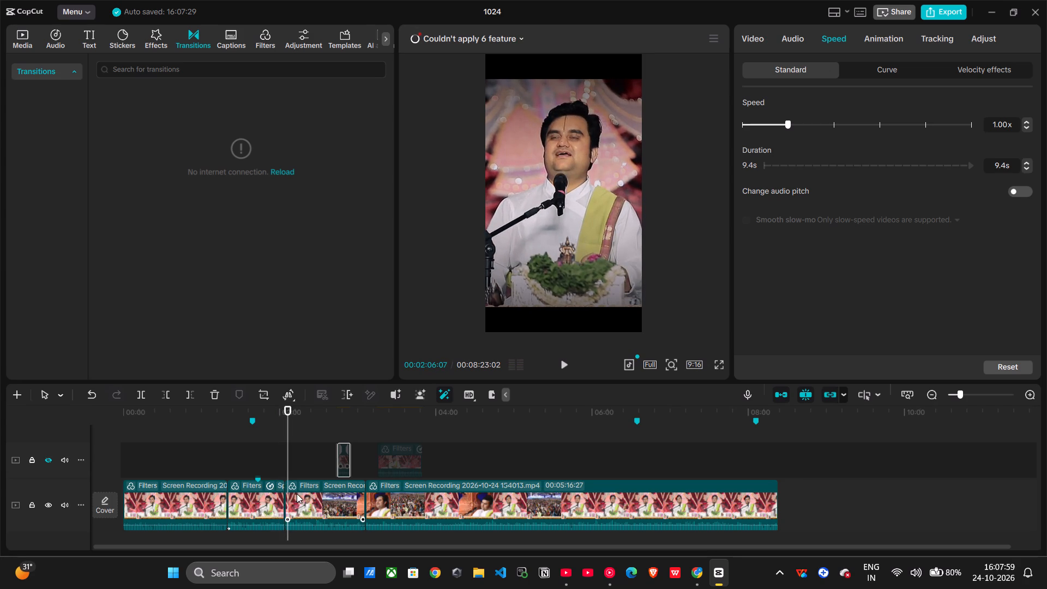
ctrl+scroll(297, 494, up, 2)
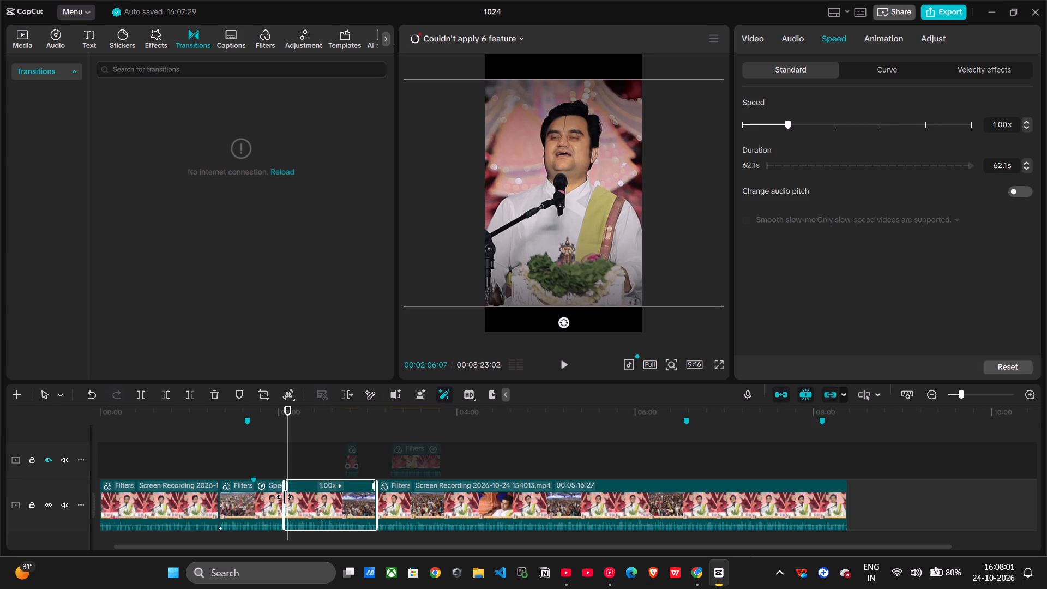
drag(284, 497, 279, 498)
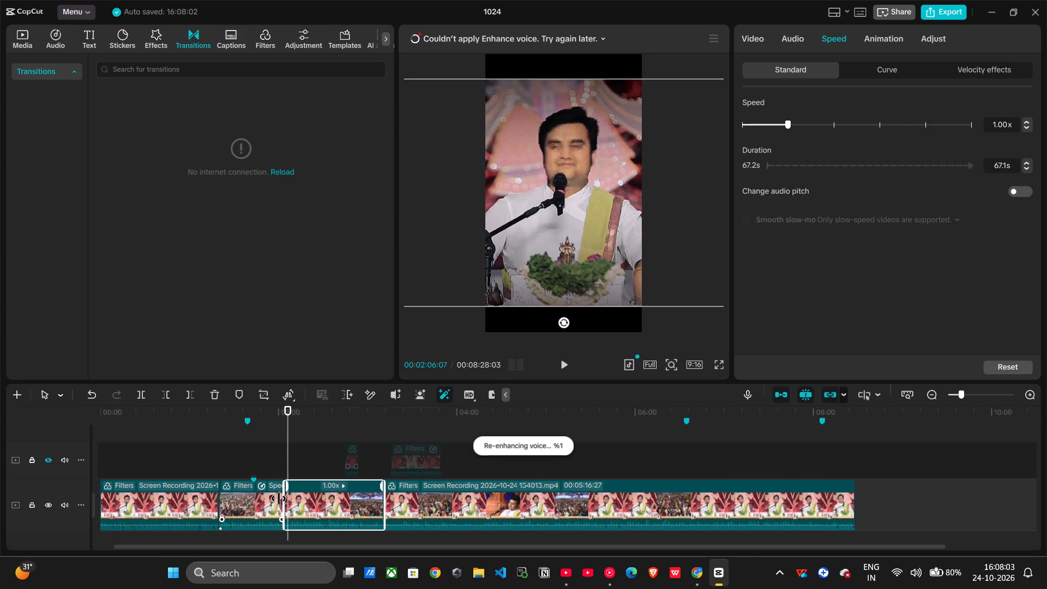
Play the third clip from its new start and split it at about 2:07.
key(Up)
key(space)
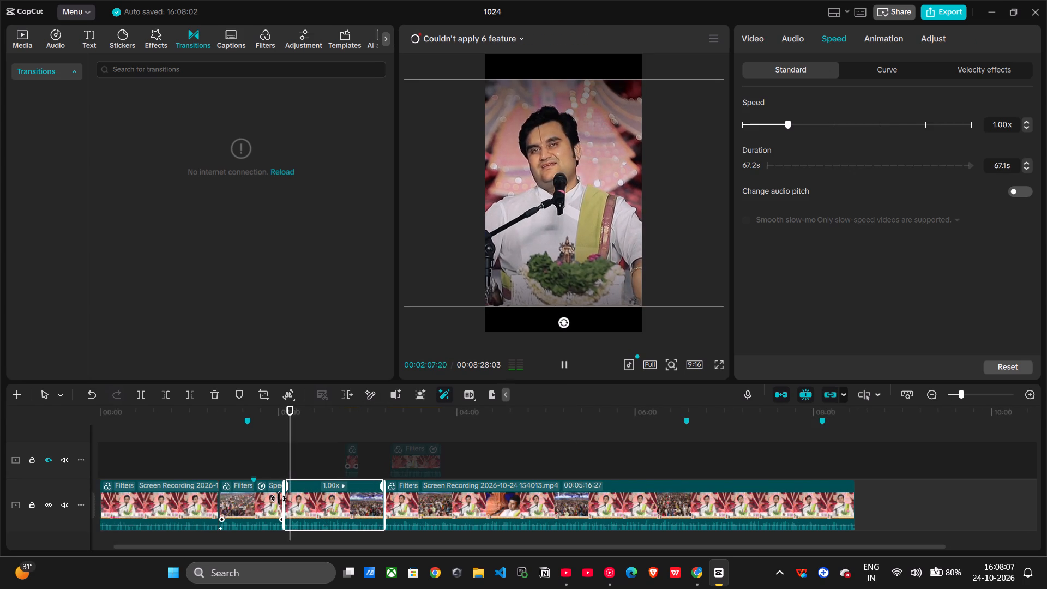
key(space)
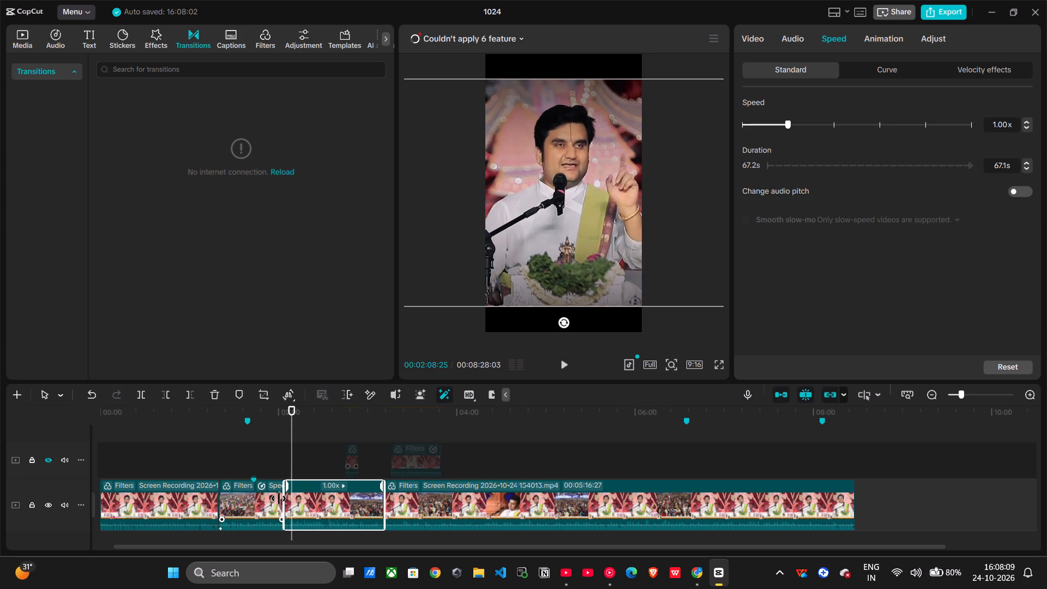
key(shift+Left)
key(shift+Left)
key(shift+Left)
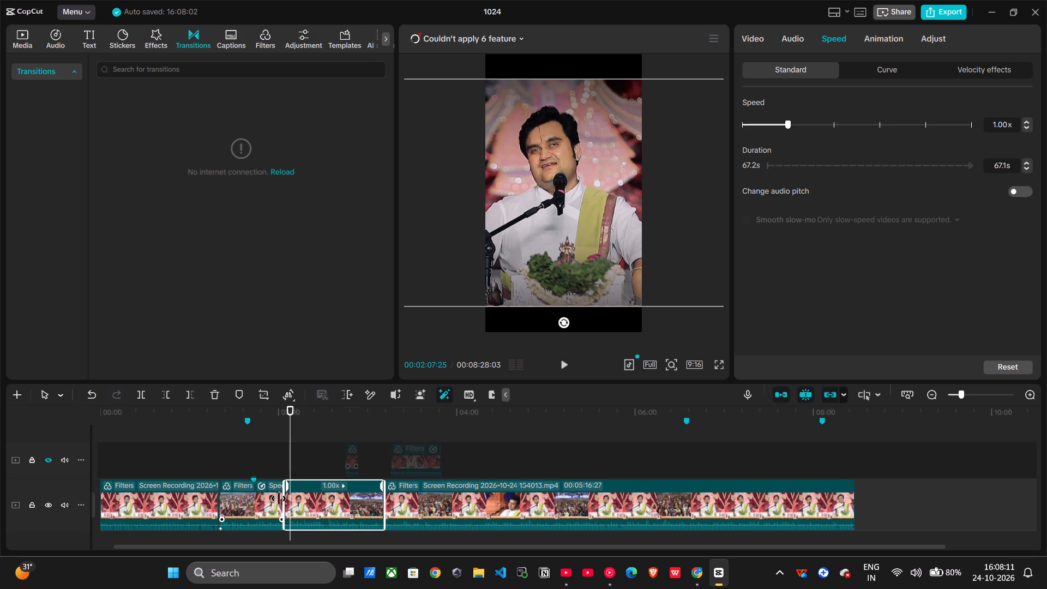
key(shift+Left)
key(ctrl+b)
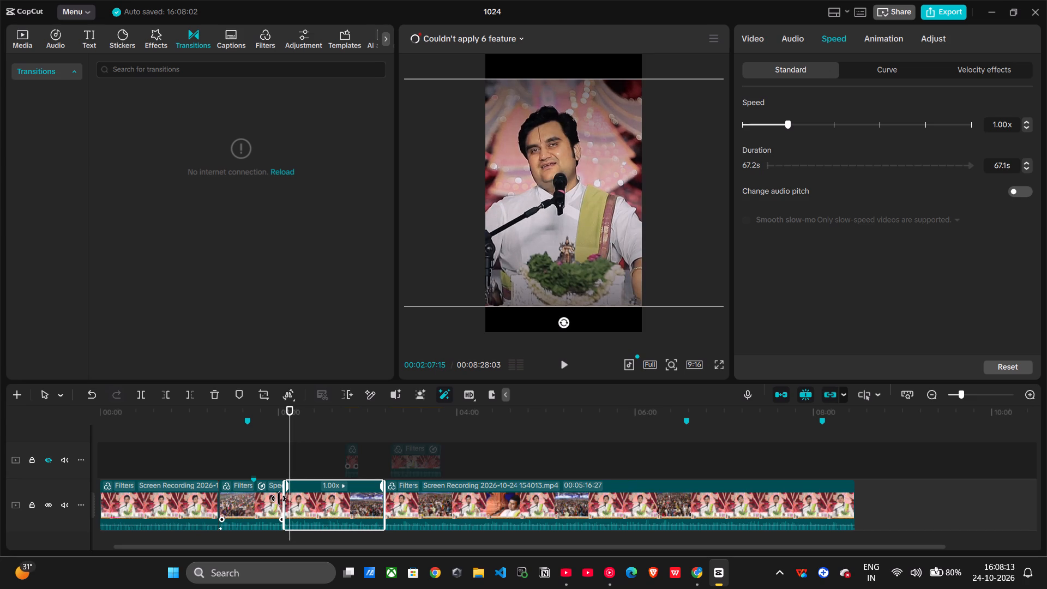
Delete the short piece before the 2:07 split and replay the main track from the new join.
key(space)
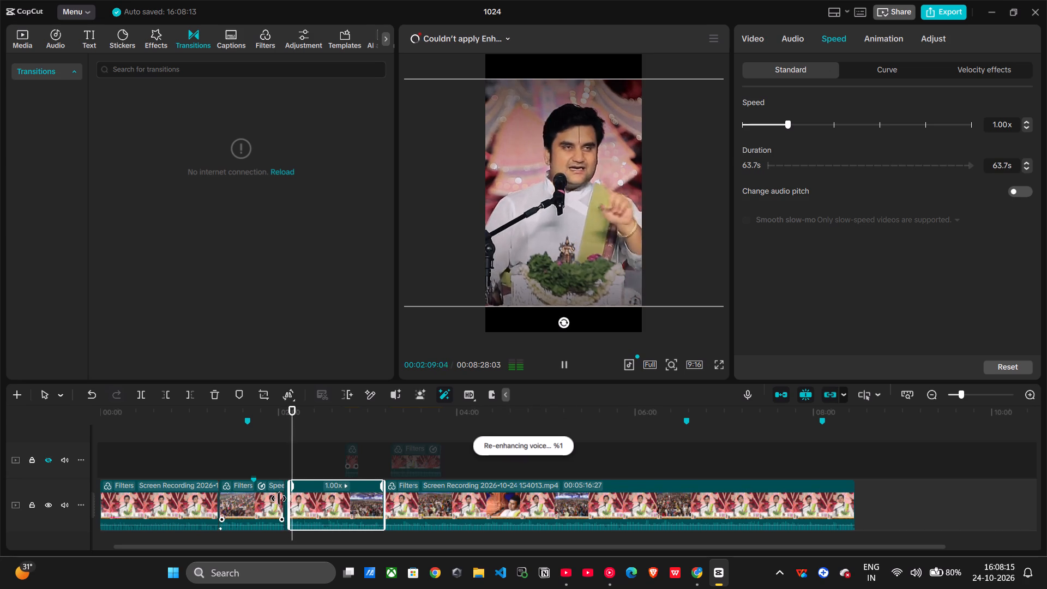
ctrl+scroll(279, 498, up, 12)
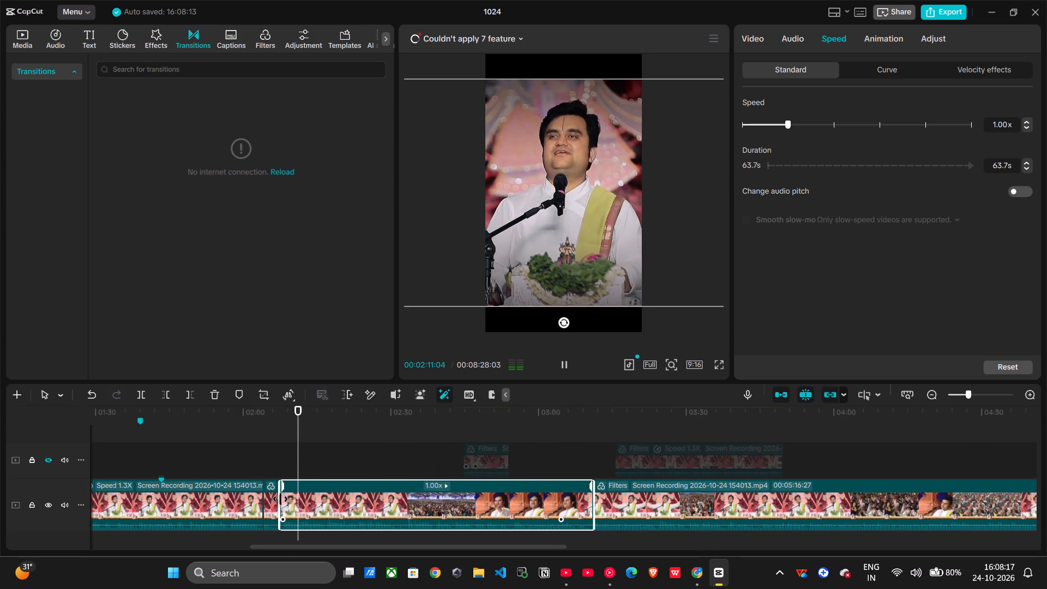
click(274, 501)
key(Delete)
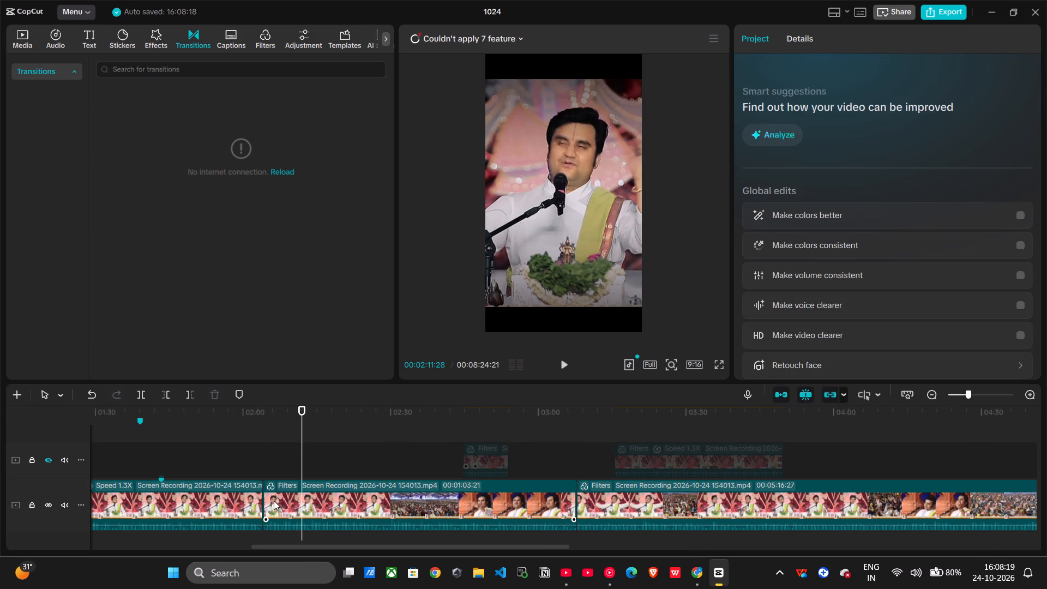
key(Up)
key(space)
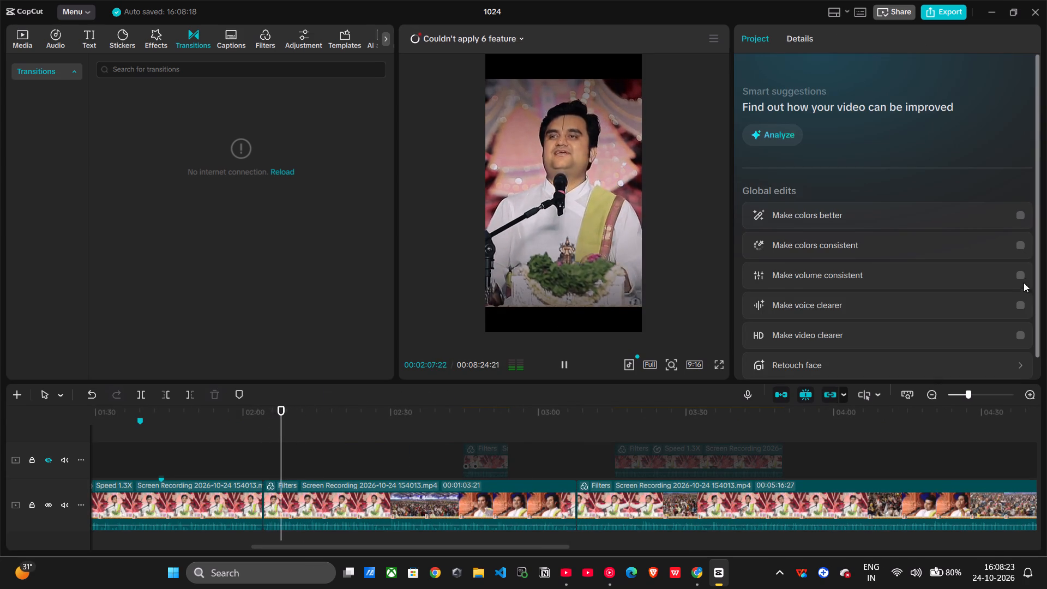
Enable the project-wide edits Make colors better at 50 and Make volume consistent.
click(1020, 213)
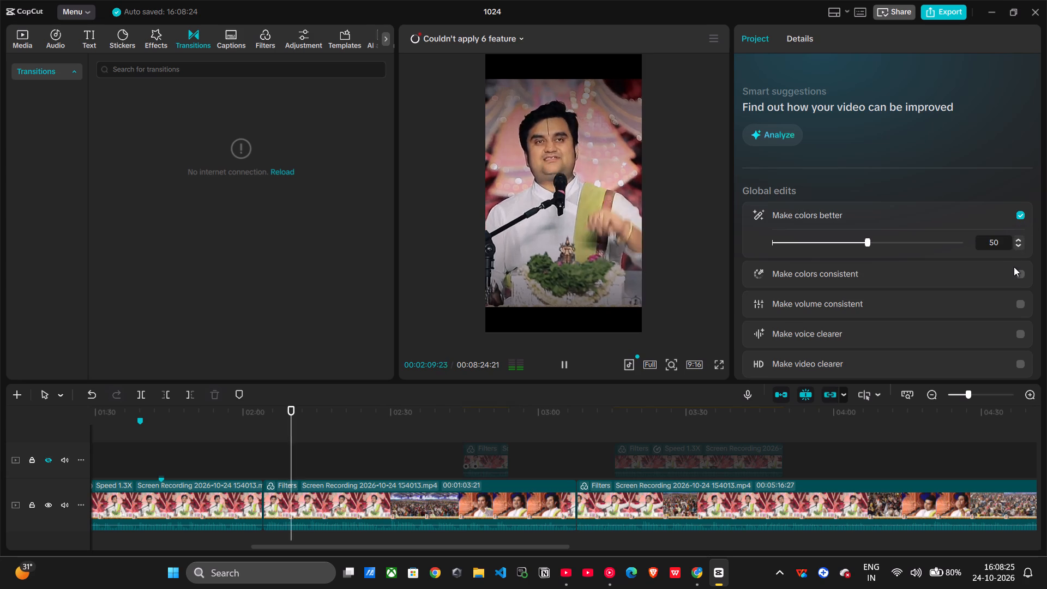
click(1020, 299)
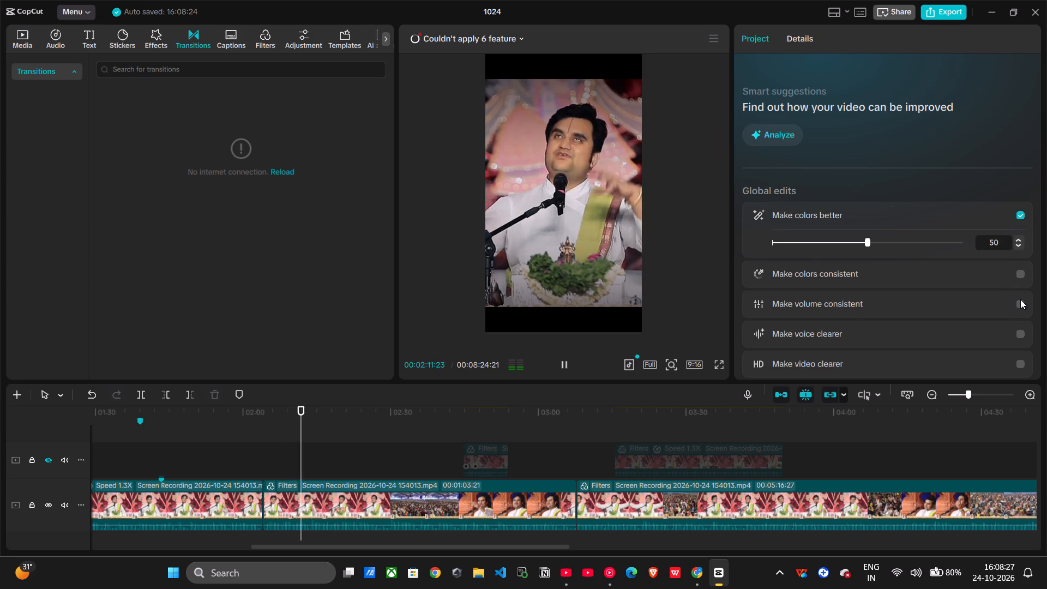
click(1022, 305)
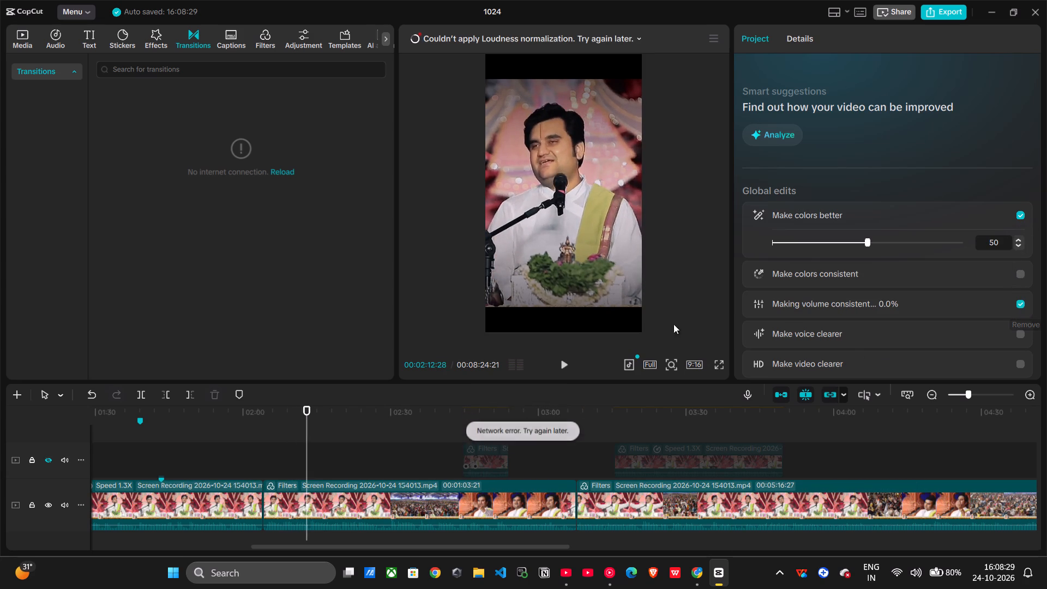
key(space)
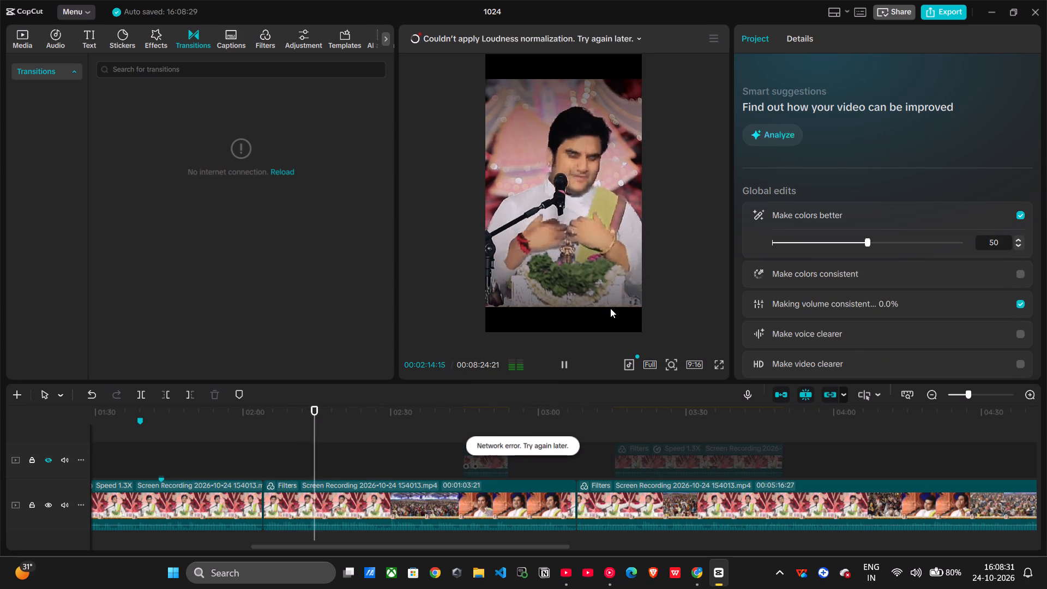
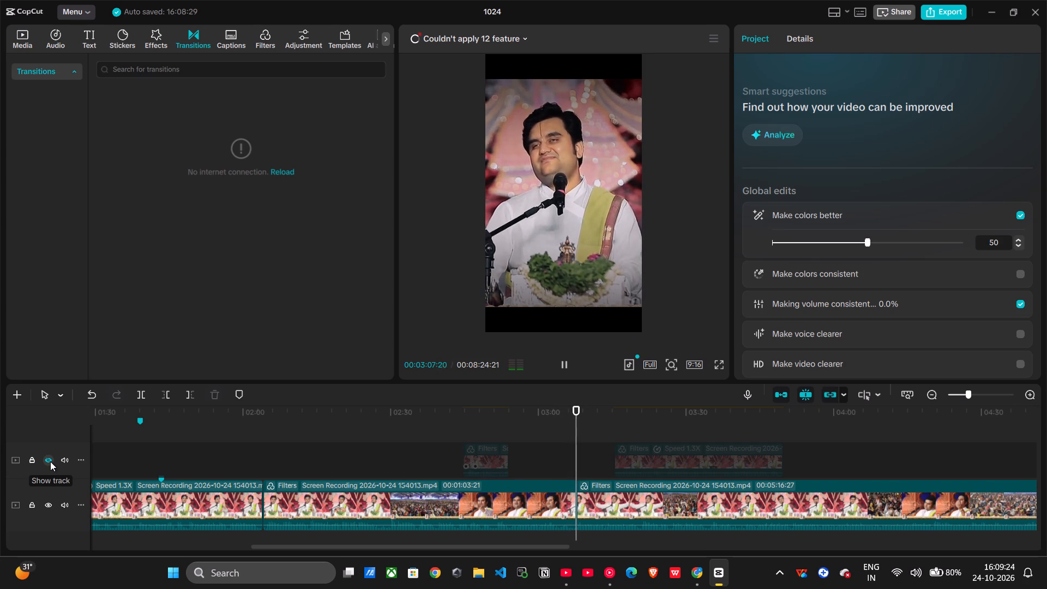
Delete the long last clip on the main track, from the join at about 3:07 onward.
click(630, 512)
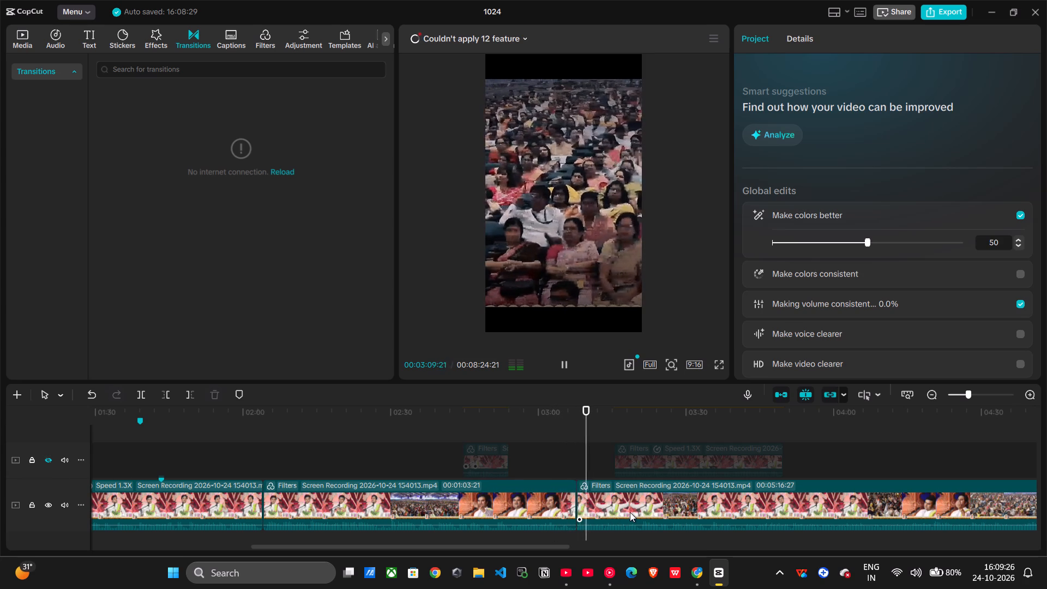
key(Delete)
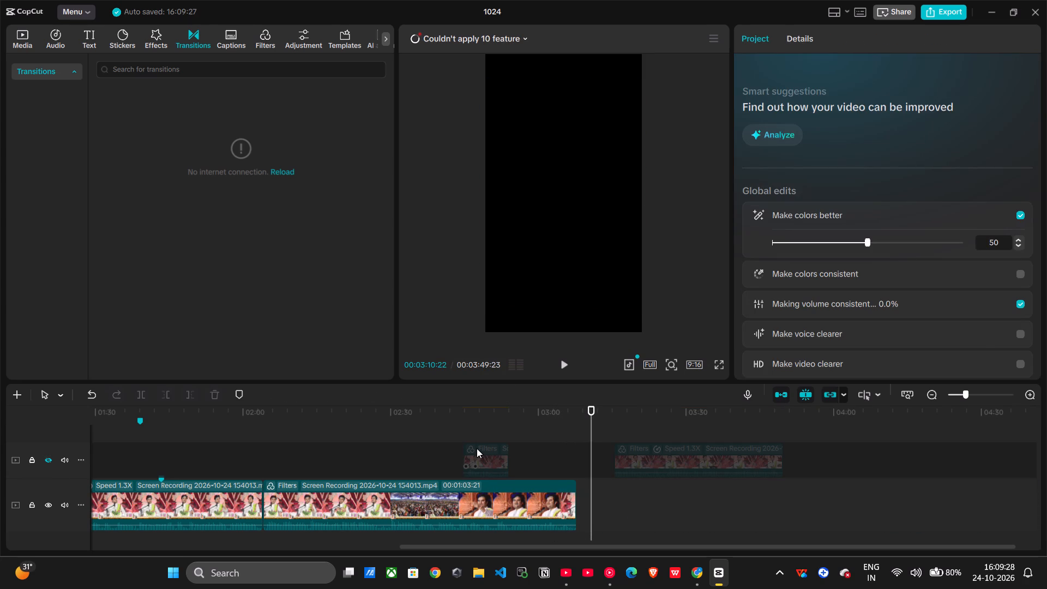
Delete both remaining clips on the hidden overlay track above the main track.
click(477, 448)
key(Delete)
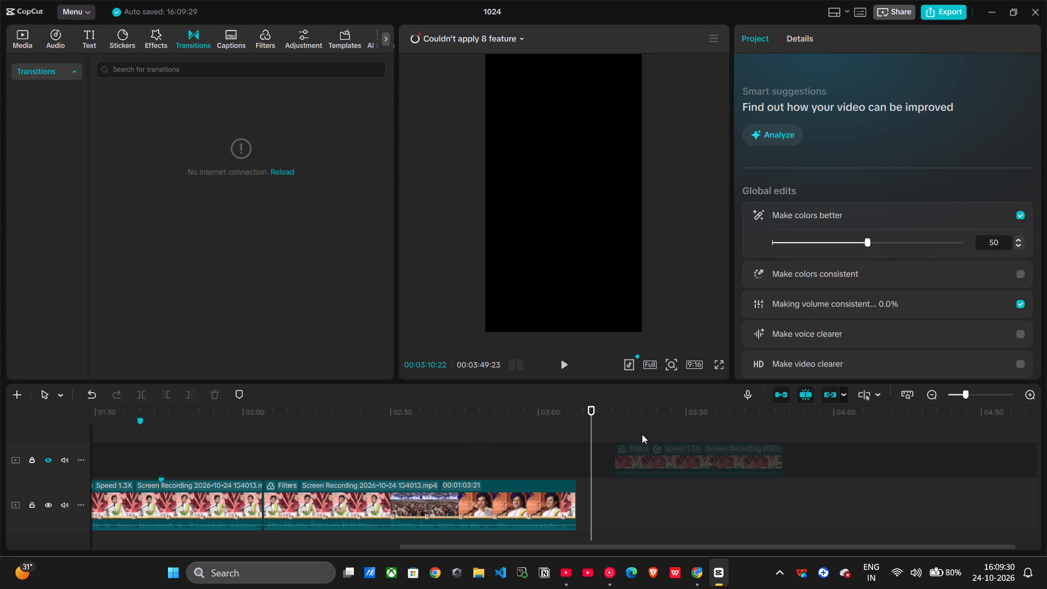
click(653, 456)
key(Delete)
Set the first main-track clip's speed to 1.30x and play the video from the beginning.
key(Up)
key(Up)
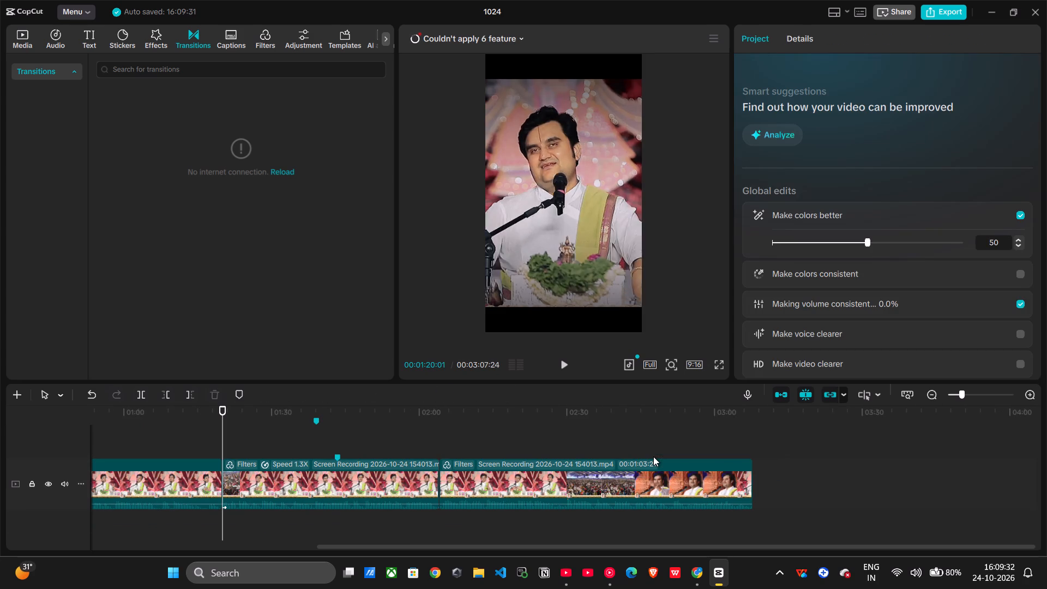
scroll(653, 456, right, 3)
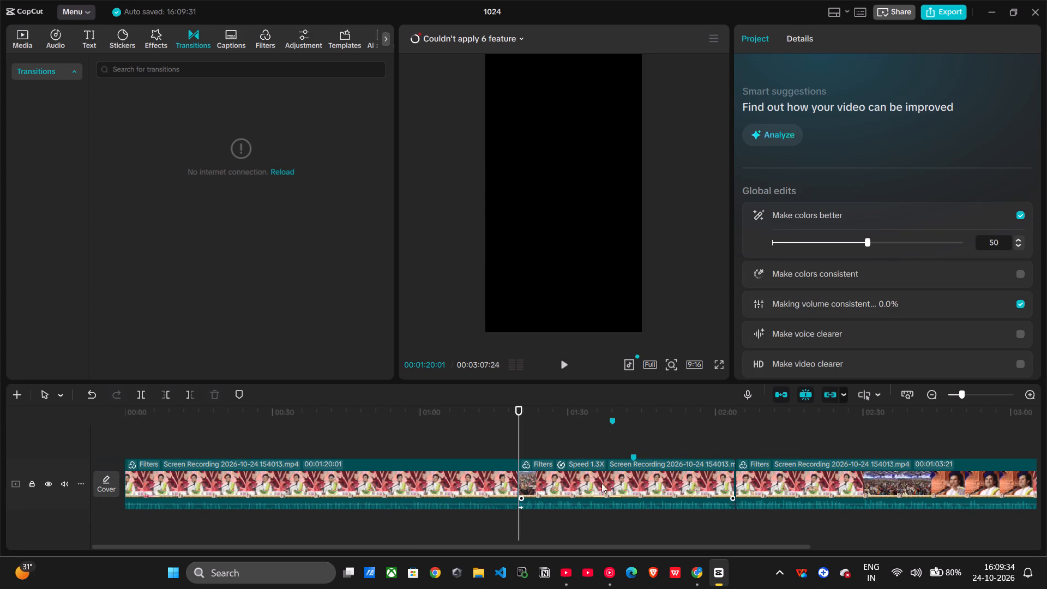
click(393, 477)
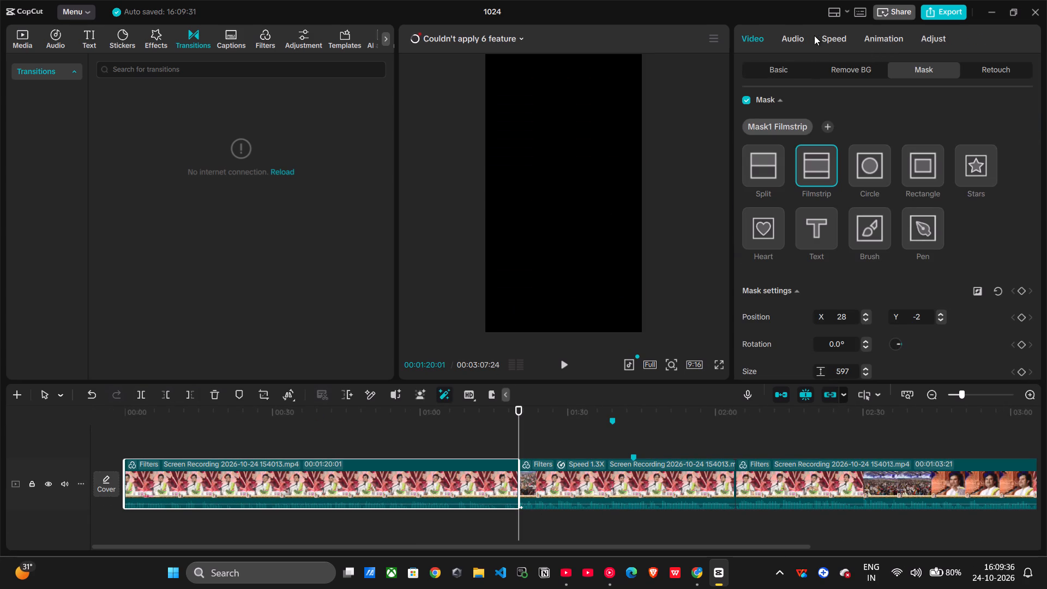
click(830, 42)
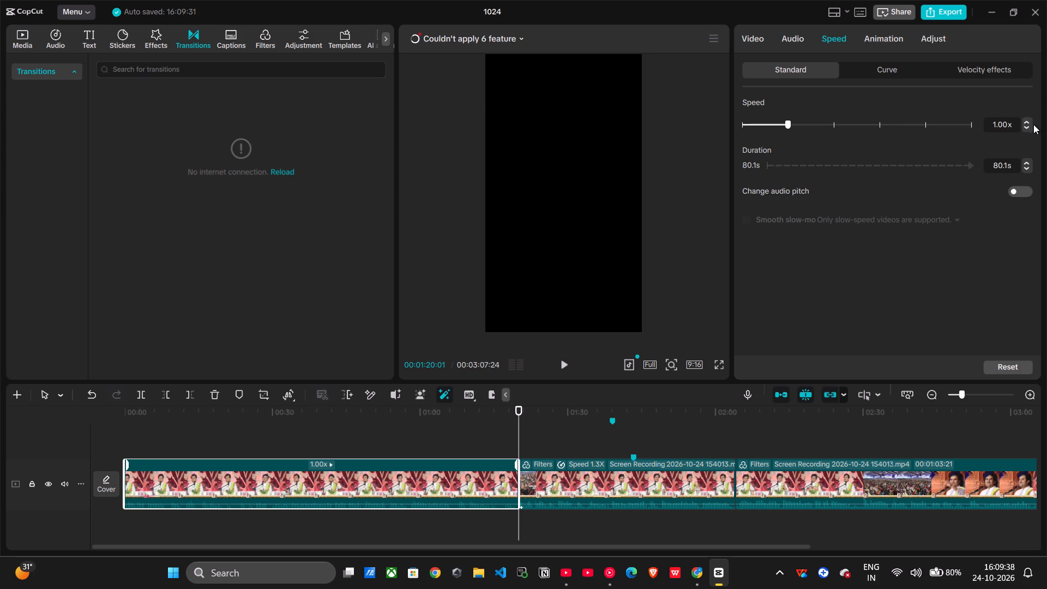
triple_click(1026, 123)
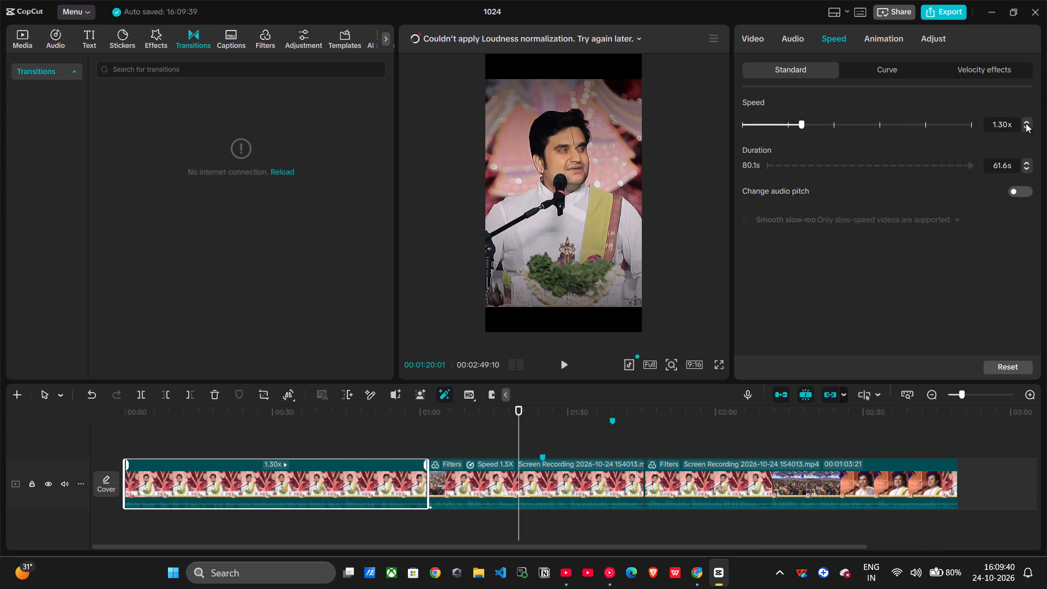
key(Up)
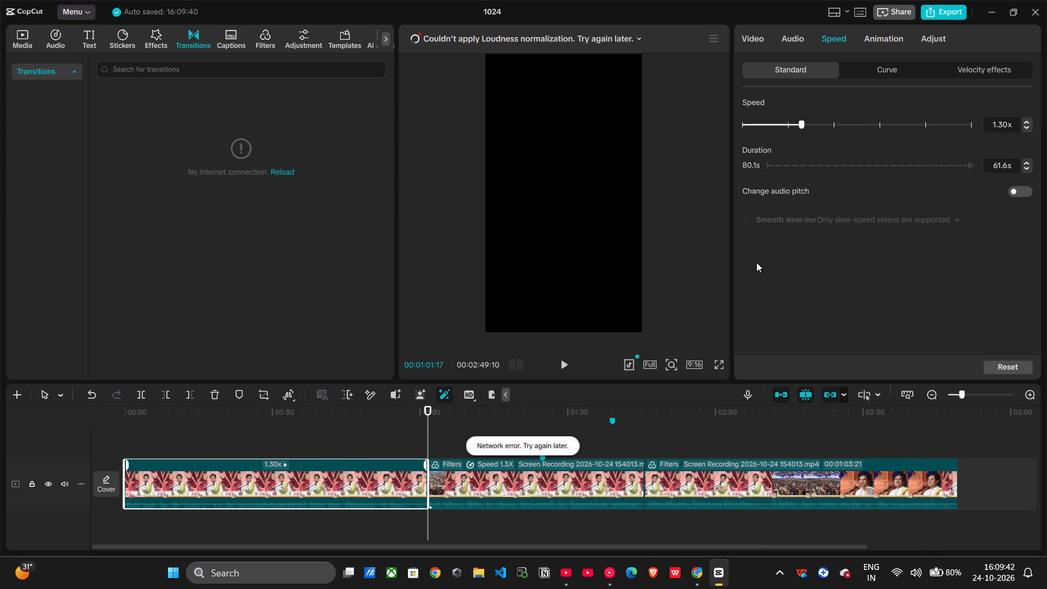
key(Up)
key(space)
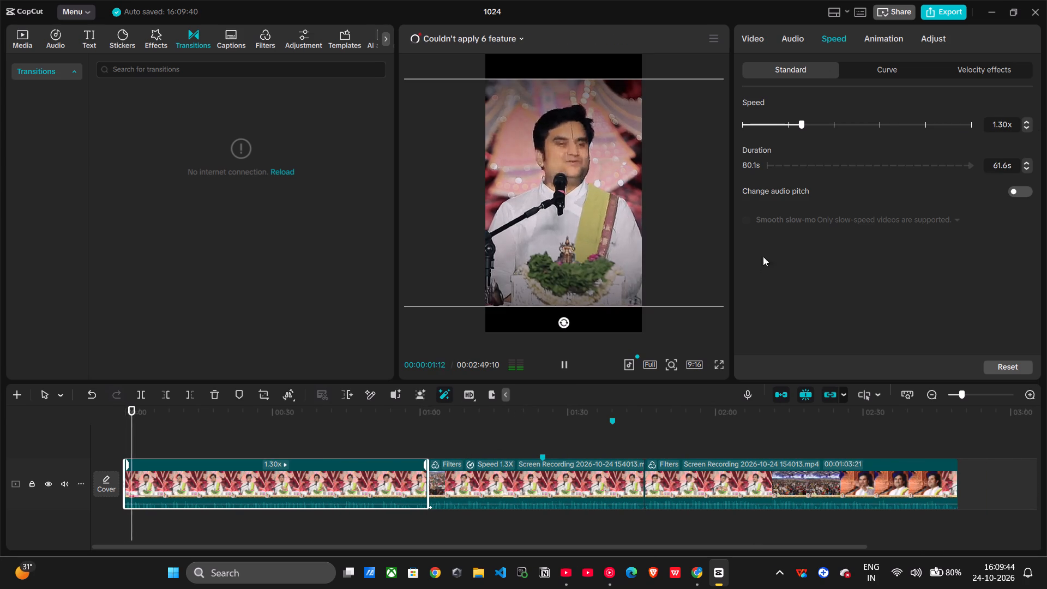
Export the video under the name 10.03, keeping the 4K, H.264, mov, 30fps settings.
click(950, 10)
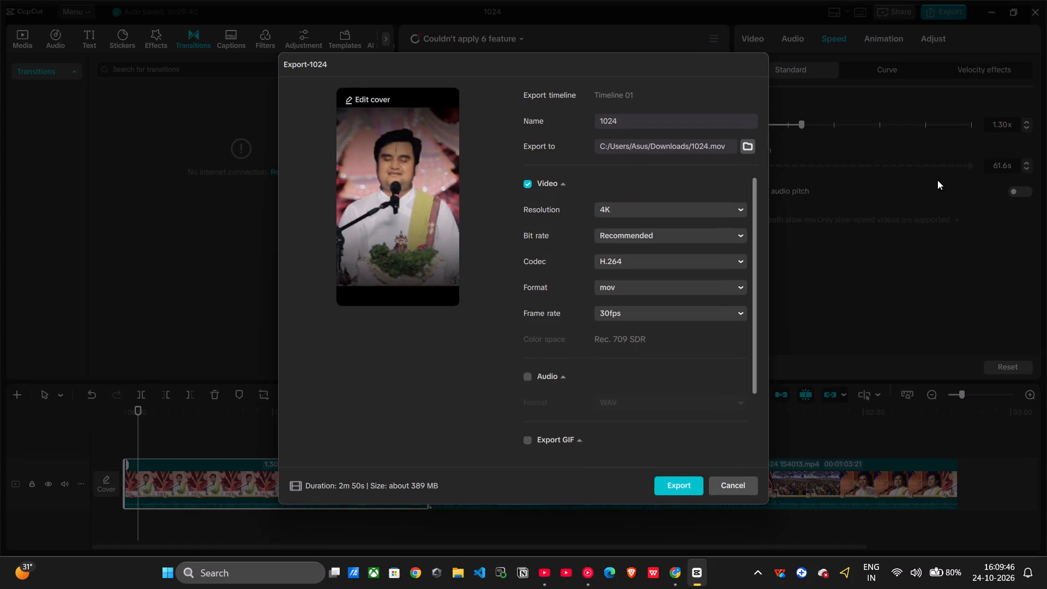
double_click(630, 122)
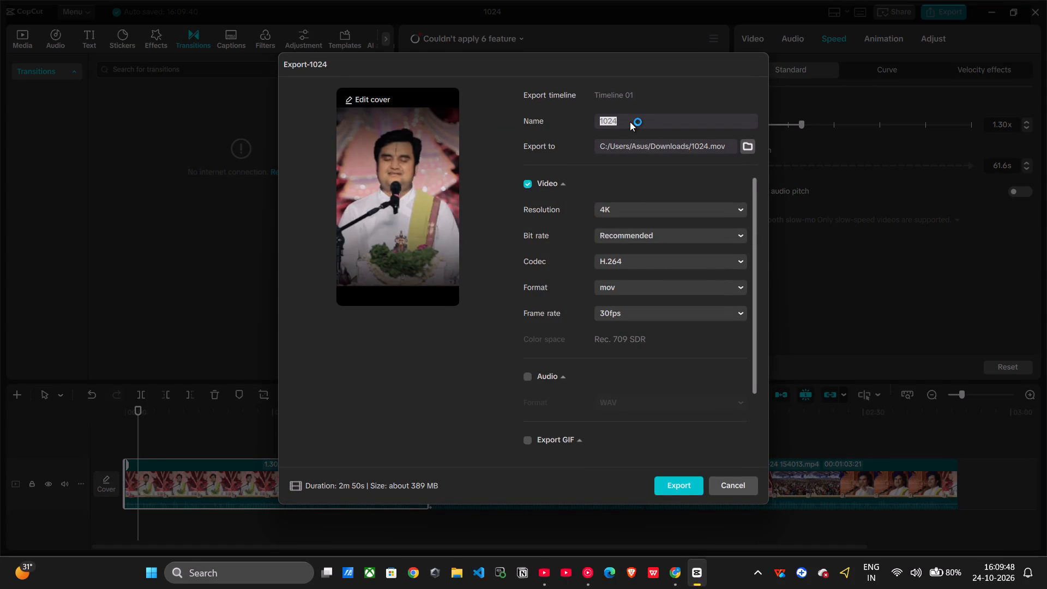
text(10.)
text(03)
key(Return)
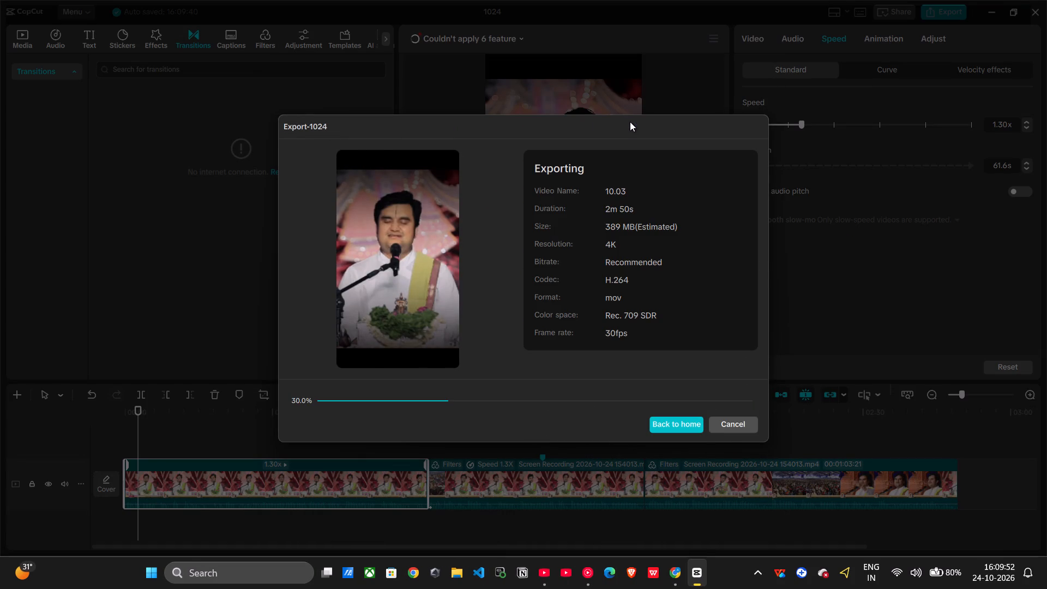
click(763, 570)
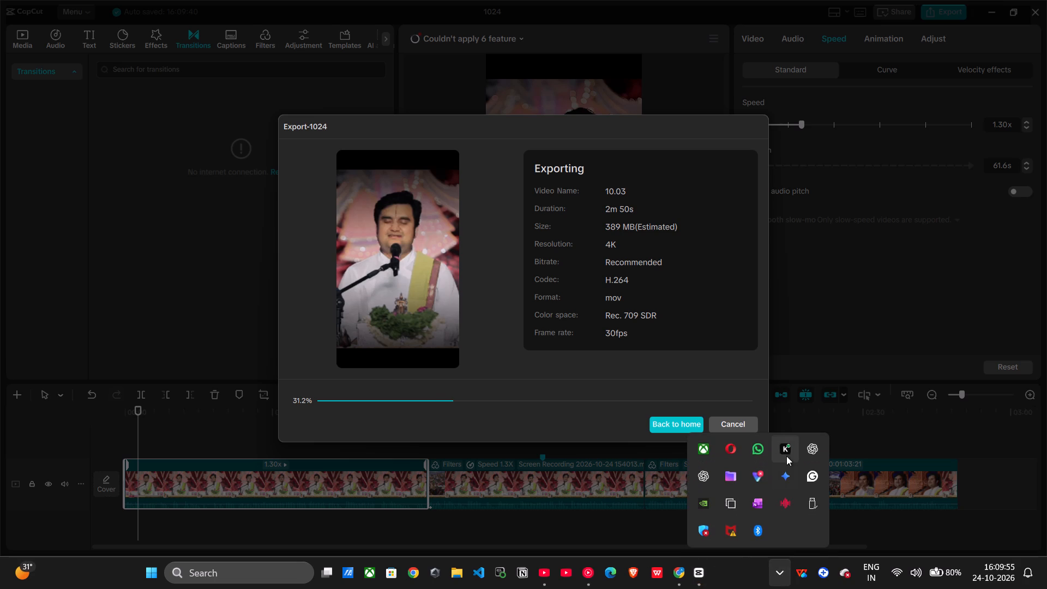